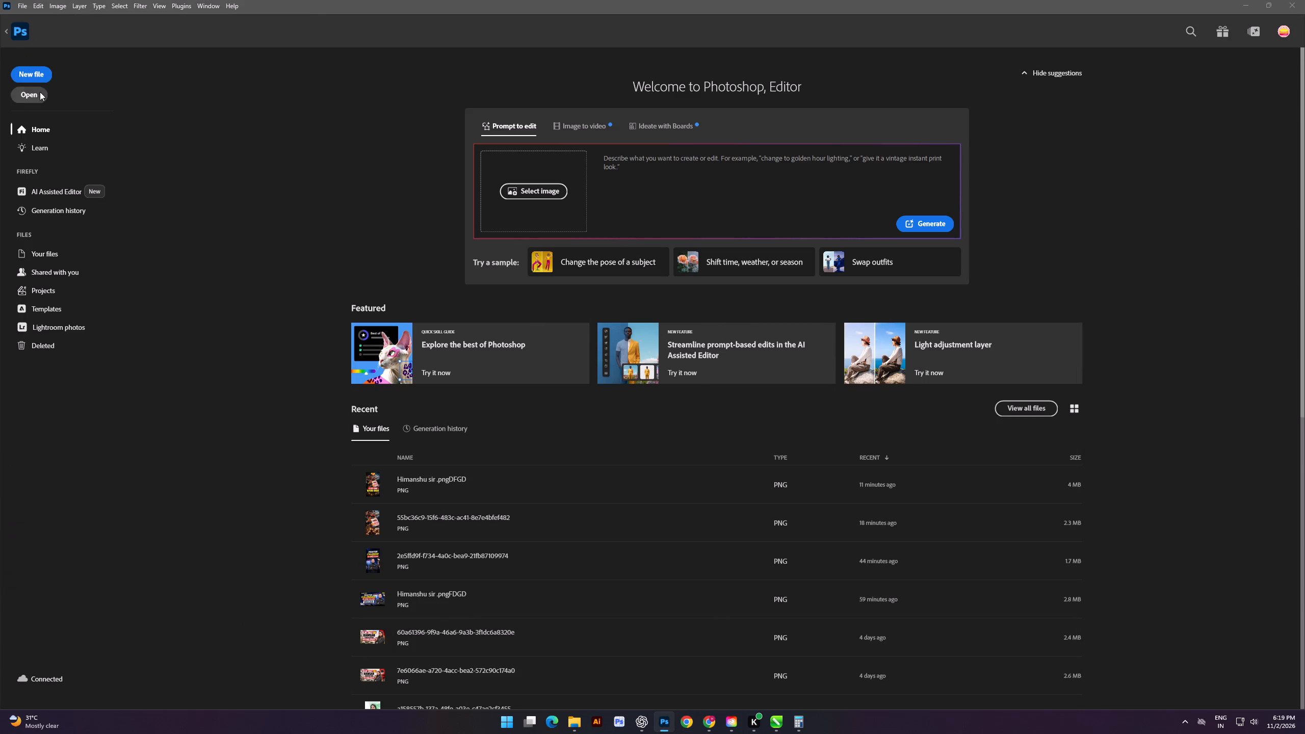
pyautogui.doubleClick(133, 122)
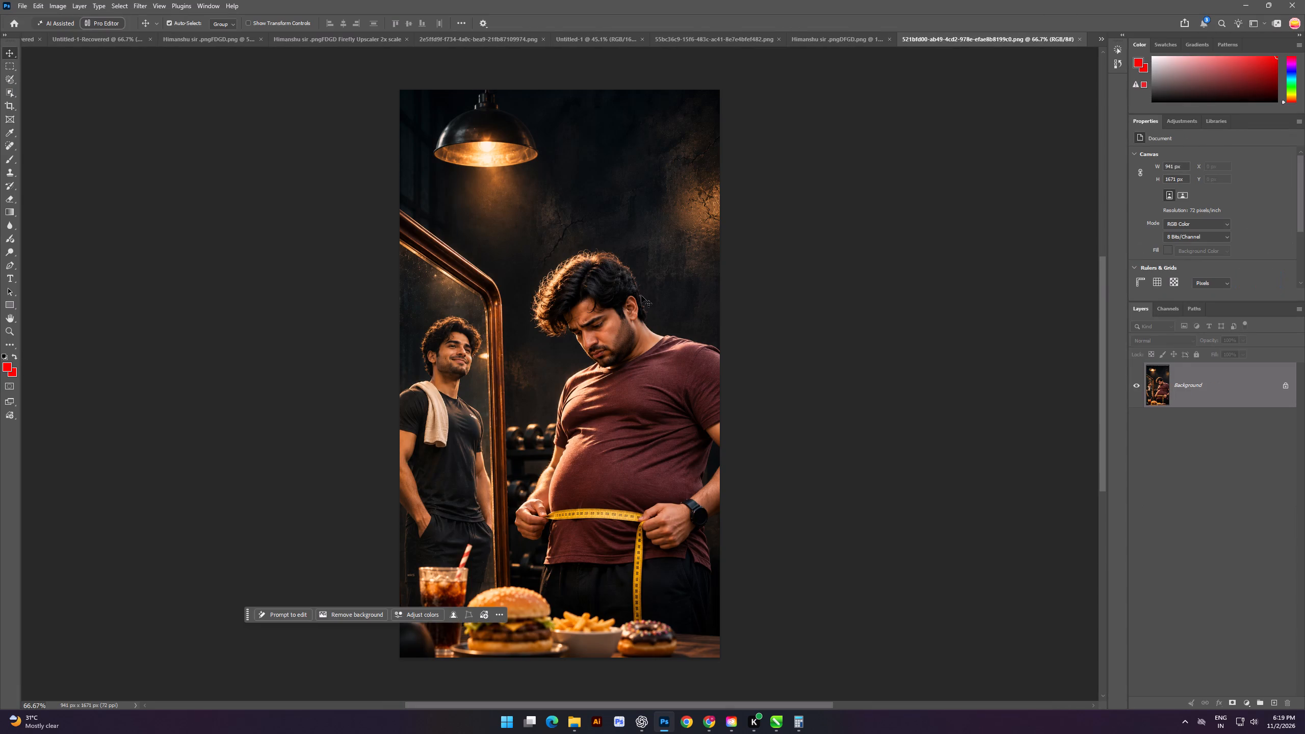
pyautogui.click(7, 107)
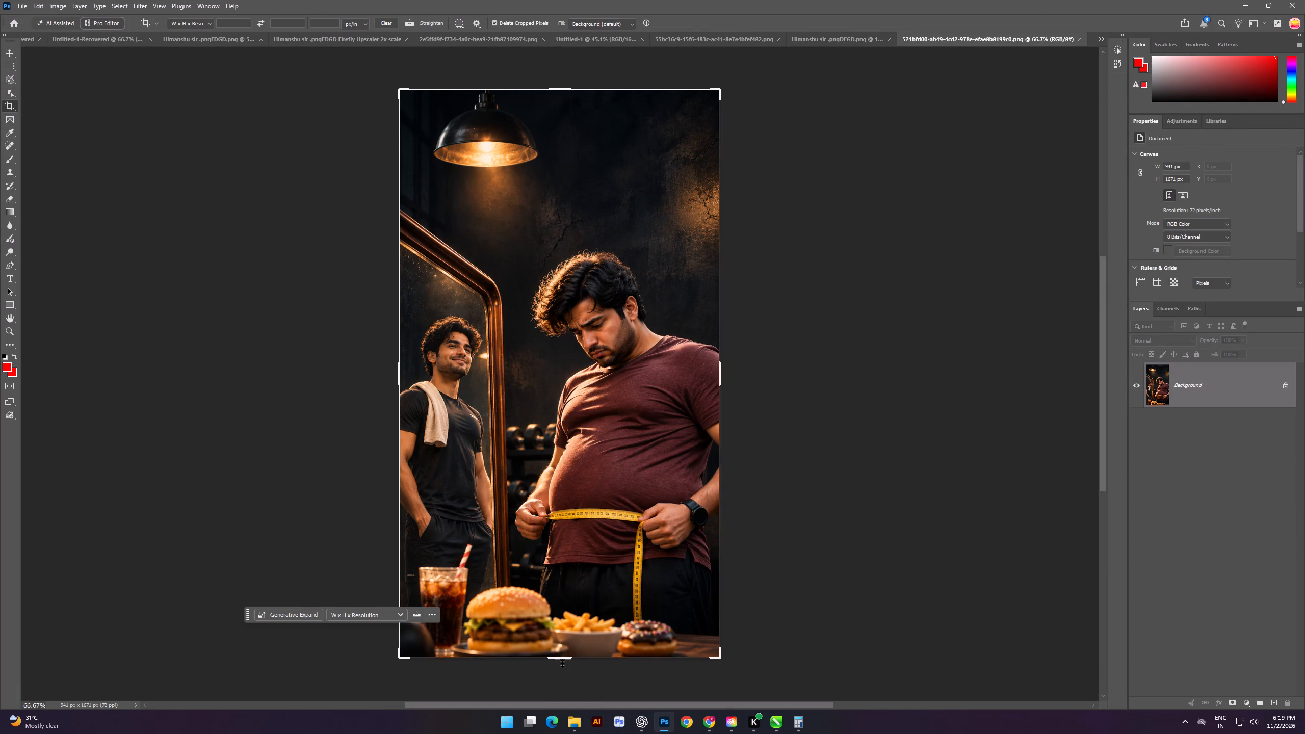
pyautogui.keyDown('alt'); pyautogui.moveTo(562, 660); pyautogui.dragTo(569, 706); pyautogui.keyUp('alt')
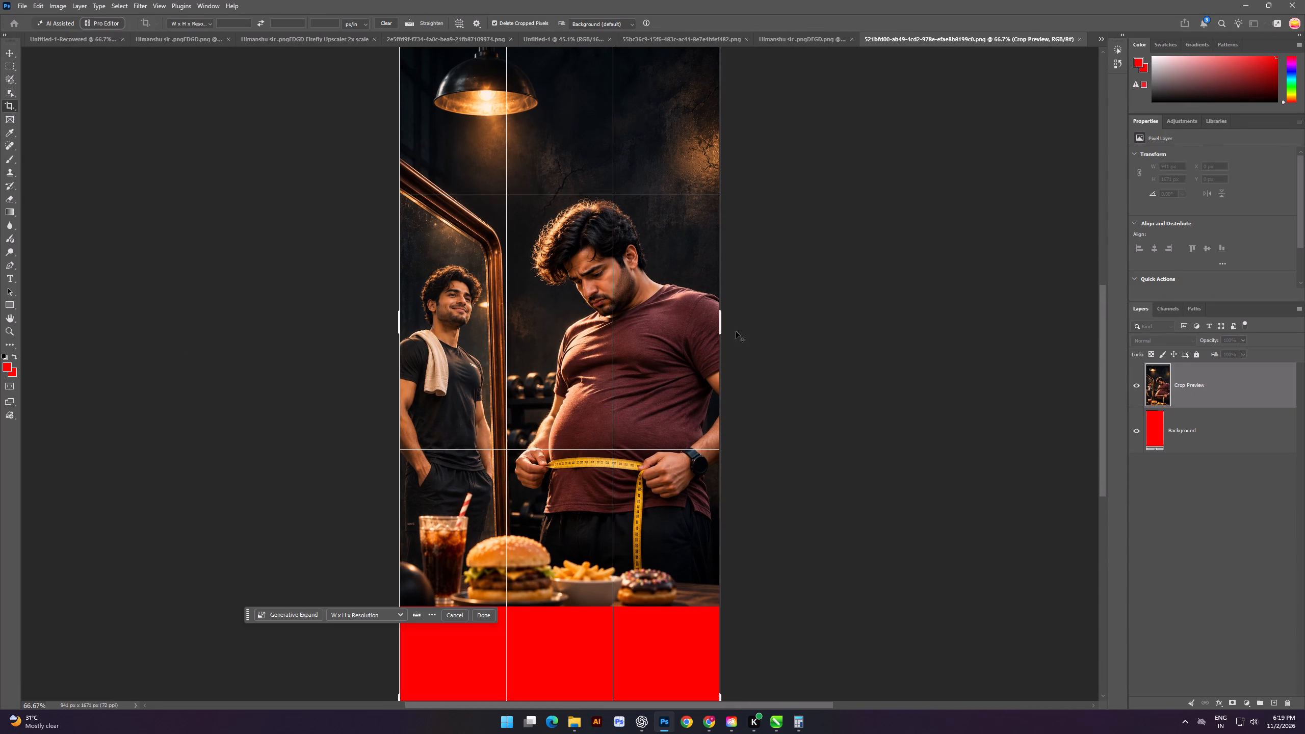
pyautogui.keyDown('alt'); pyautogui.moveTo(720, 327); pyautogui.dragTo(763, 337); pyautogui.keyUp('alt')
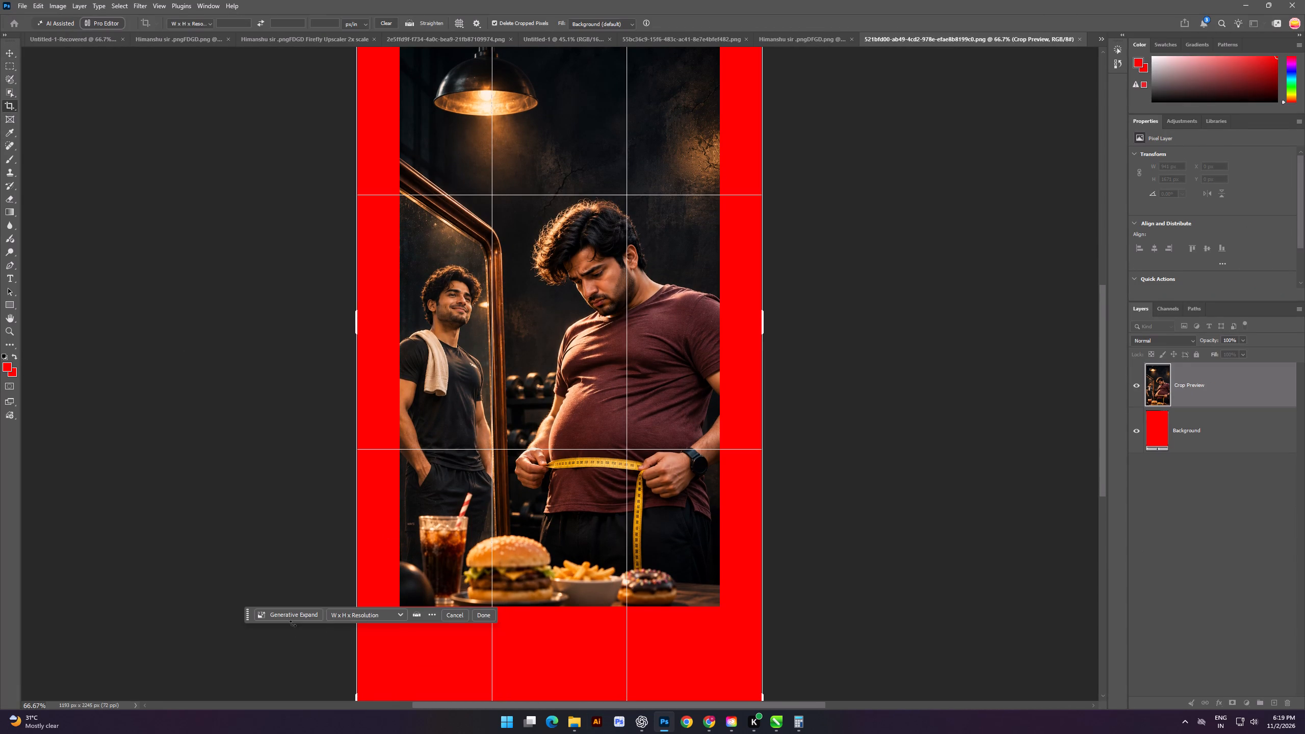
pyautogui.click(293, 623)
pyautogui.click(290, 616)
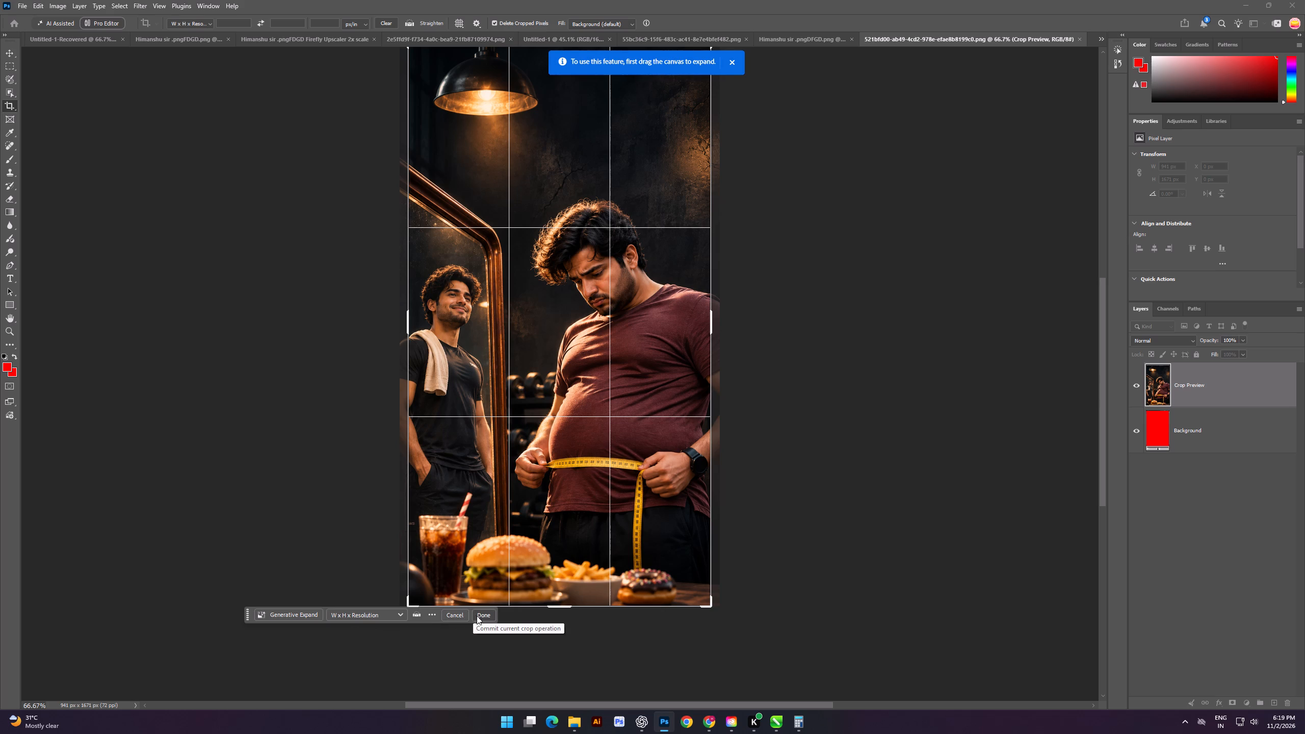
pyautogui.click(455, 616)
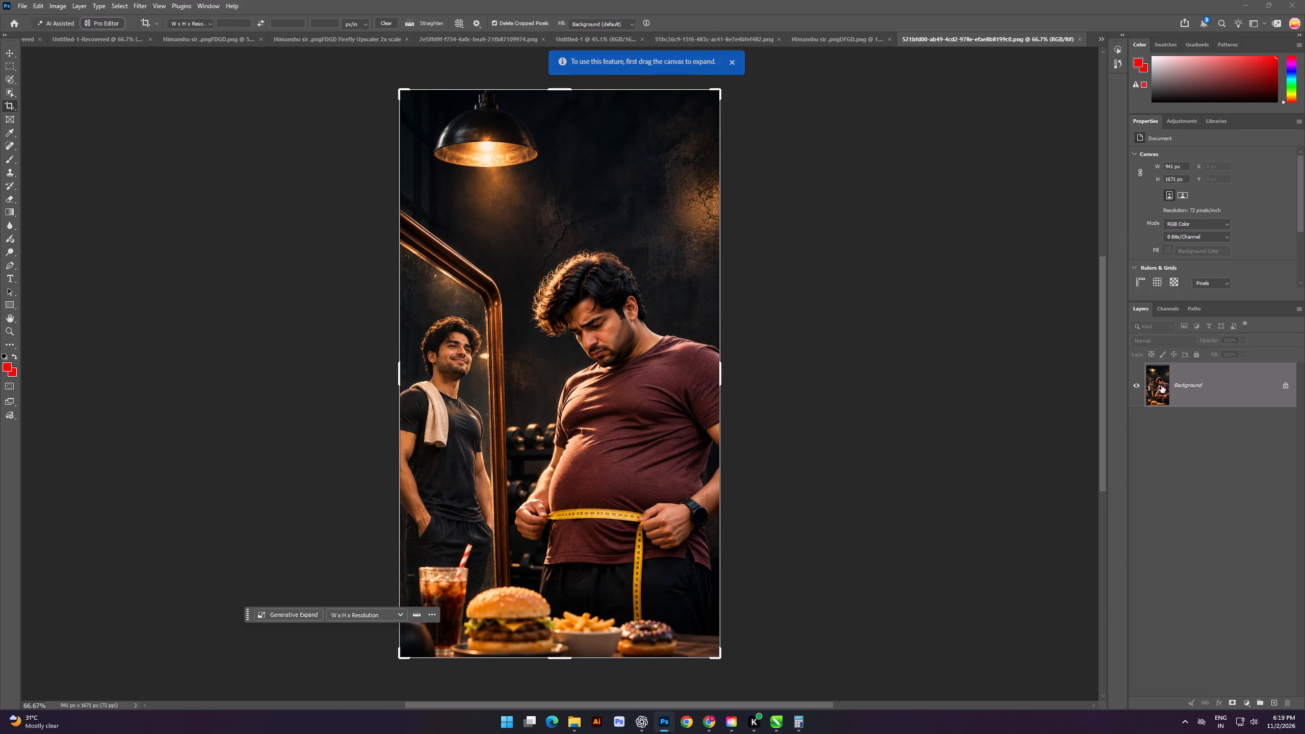
# Extend the crop frame evenly on all sides to about 1300 by 2200 px and fill the new area with Firefly Generative Expand, without a prompt.
pyautogui.click(1161, 385)
pyautogui.scroll(-3, 672, 428)
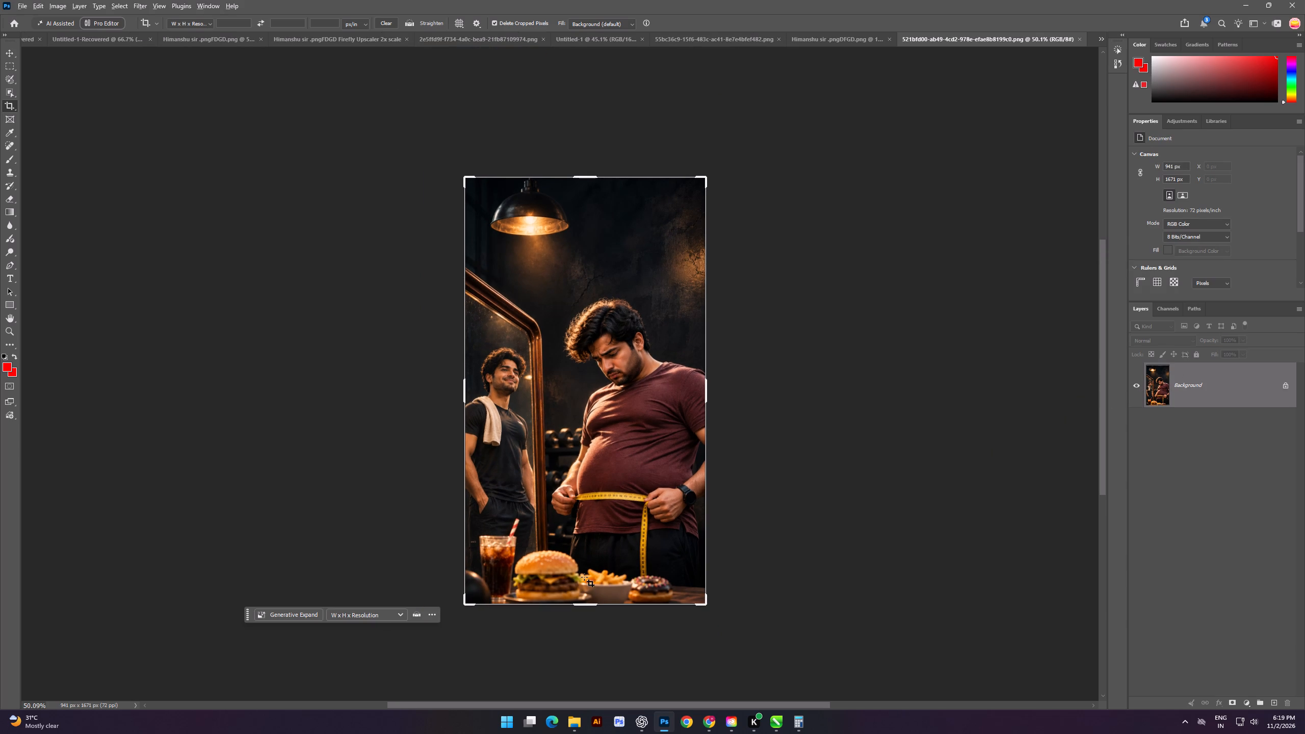
pyautogui.keyDown('alt'); pyautogui.moveTo(585, 608); pyautogui.dragTo(584, 661); pyautogui.keyUp('alt')
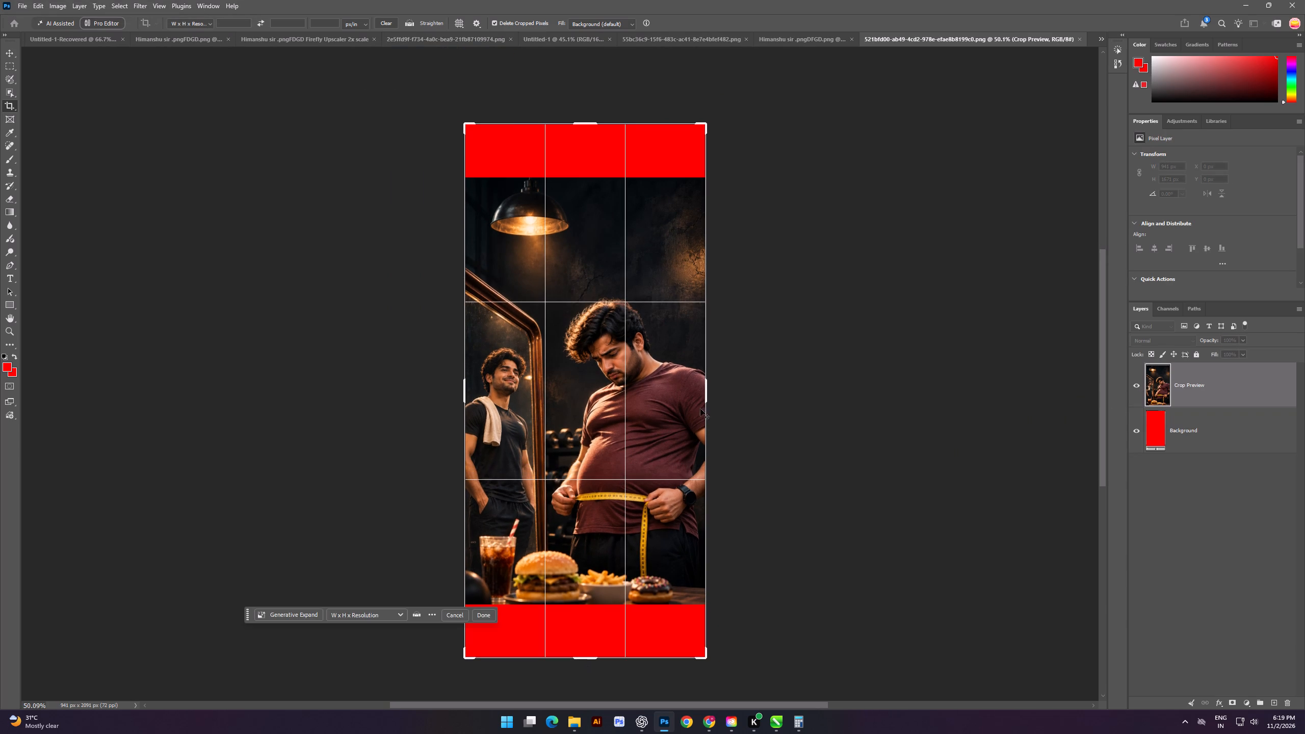
pyautogui.keyDown('alt'); pyautogui.moveTo(704, 395); pyautogui.dragTo(738, 395); pyautogui.keyUp('alt')
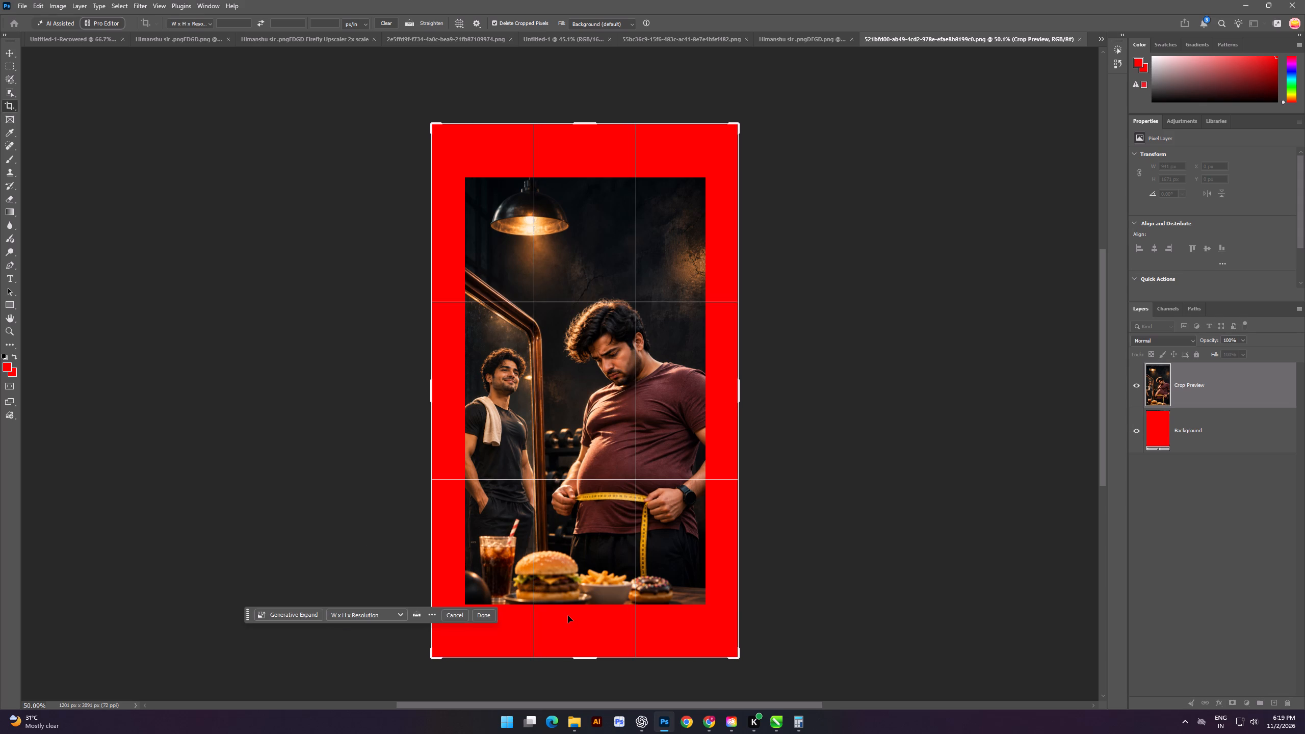
pyautogui.keyDown('alt'); pyautogui.moveTo(589, 663); pyautogui.dragTo(590, 677); pyautogui.keyUp('alt')
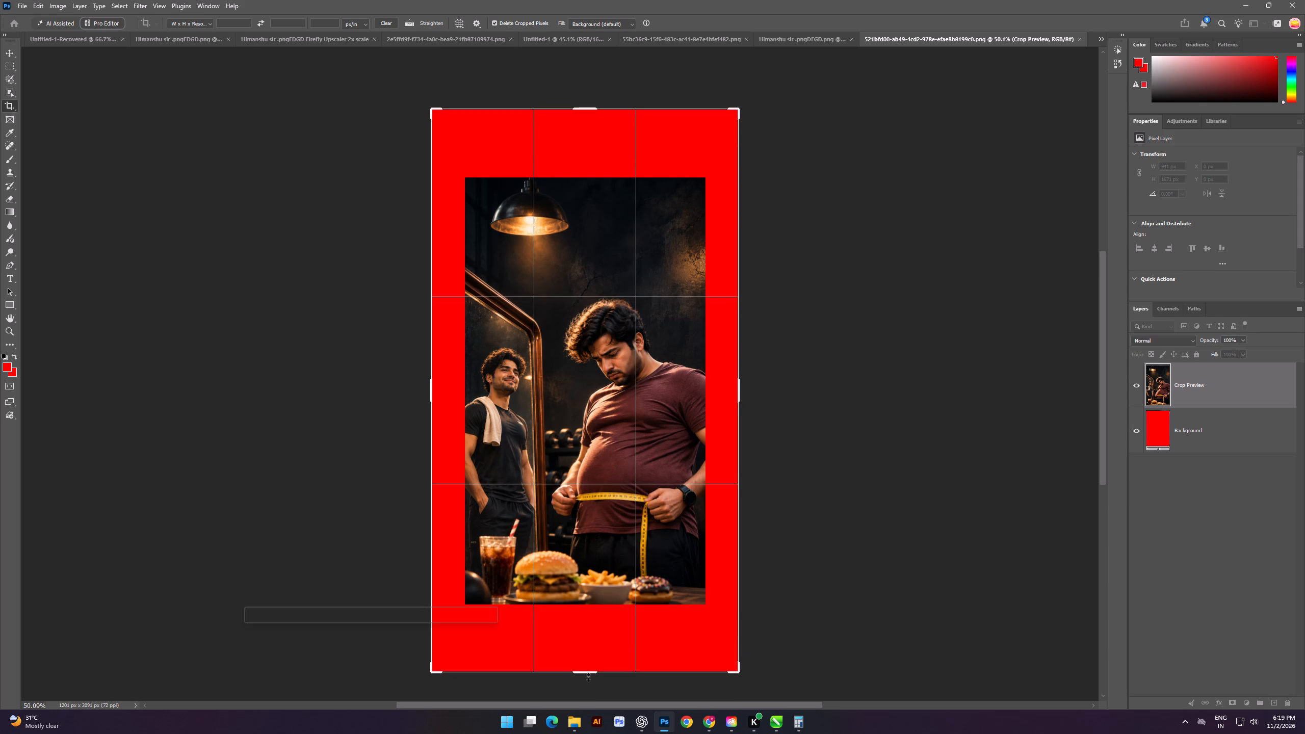
pyautogui.keyDown('alt'); pyautogui.moveTo(735, 393); pyautogui.dragTo(748, 393); pyautogui.keyUp('alt')
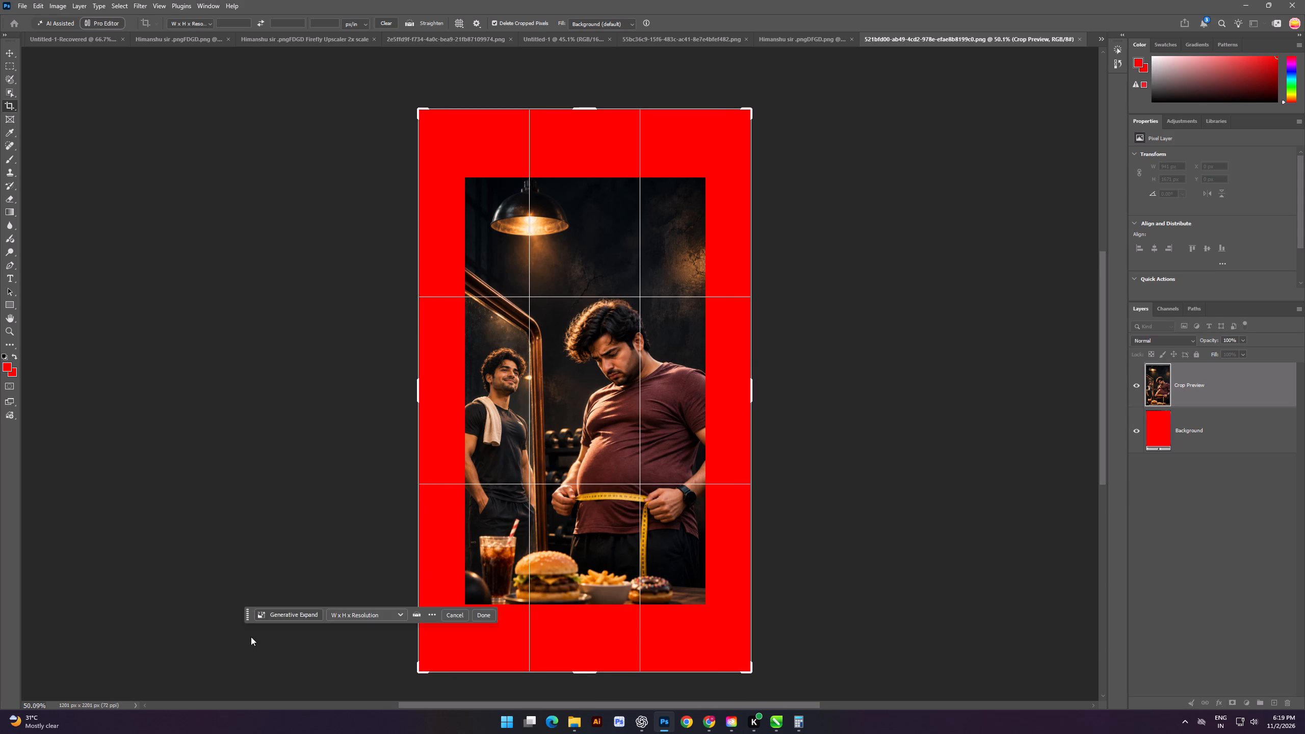
pyautogui.click(271, 616)
pyautogui.click(435, 637)
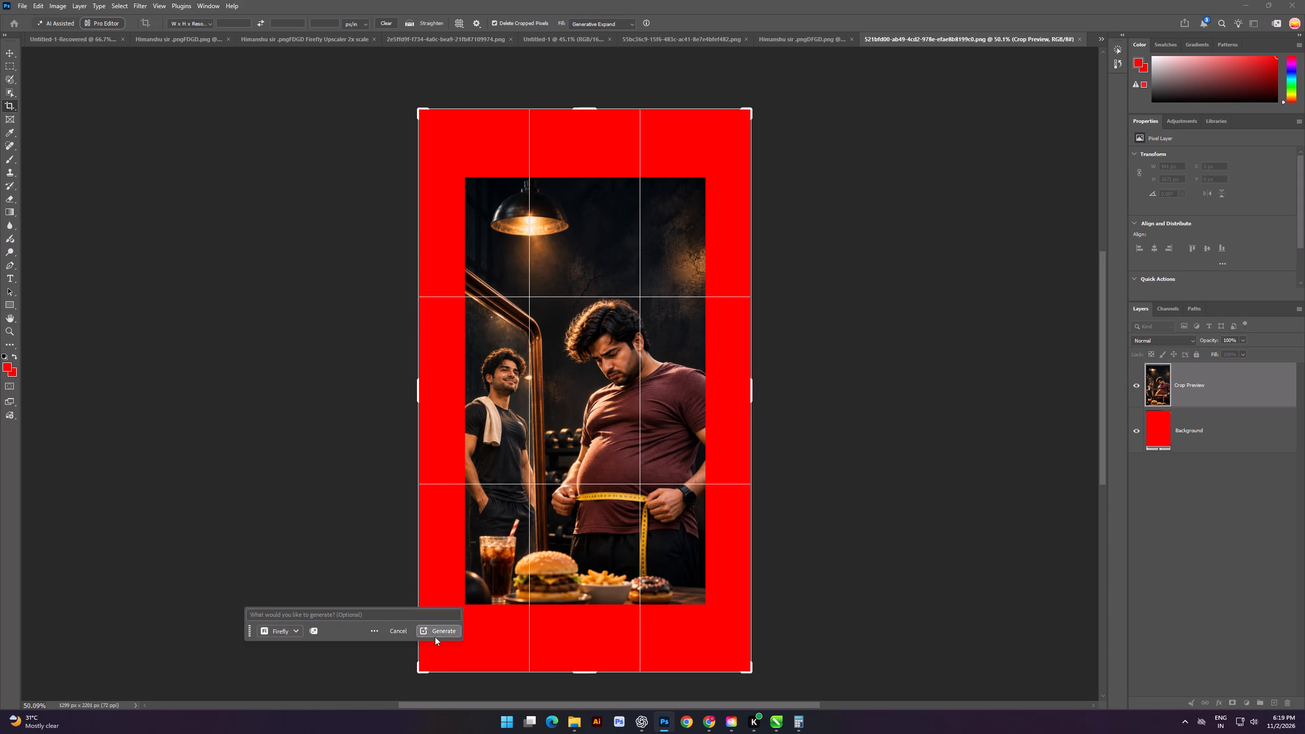
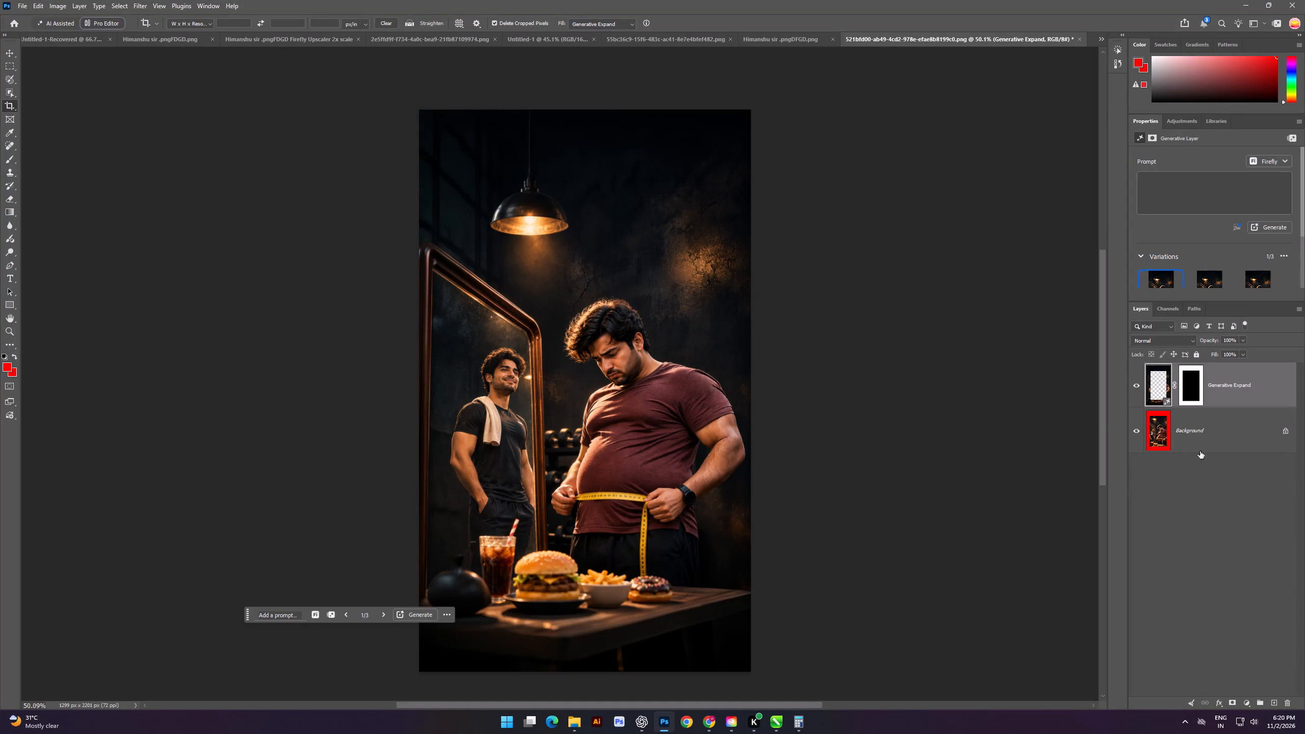
# Compare the three Generative Expand variations, choose the first one, and merge the generative layer with the background.
pyautogui.click(1211, 286)
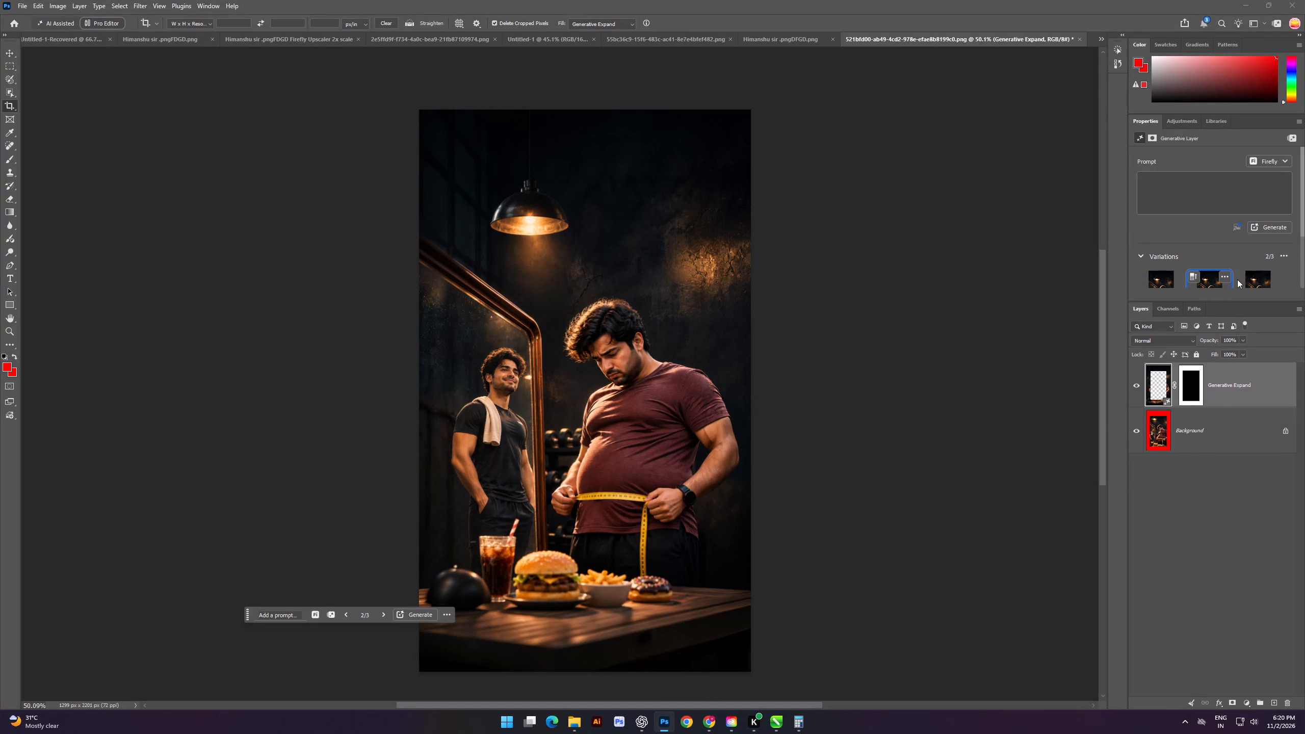
pyautogui.click(1255, 281)
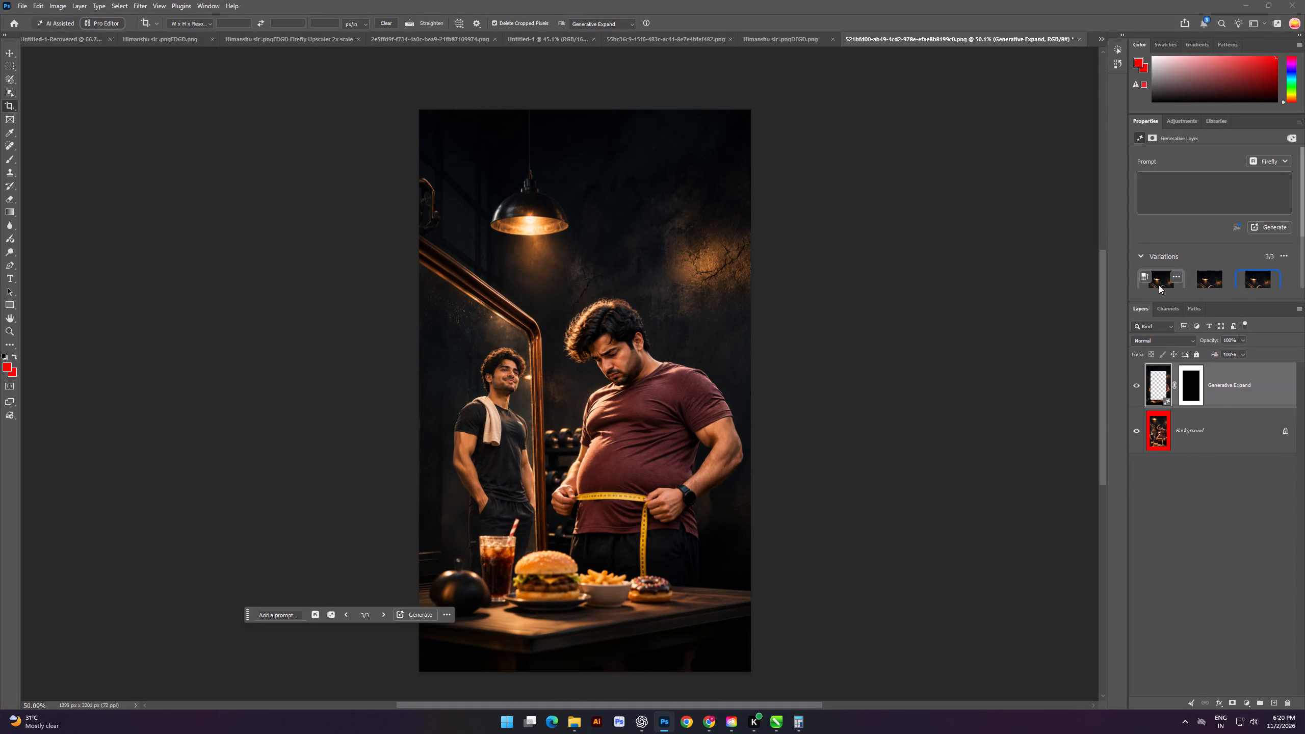
pyautogui.click(1157, 286)
pyautogui.click(1208, 286)
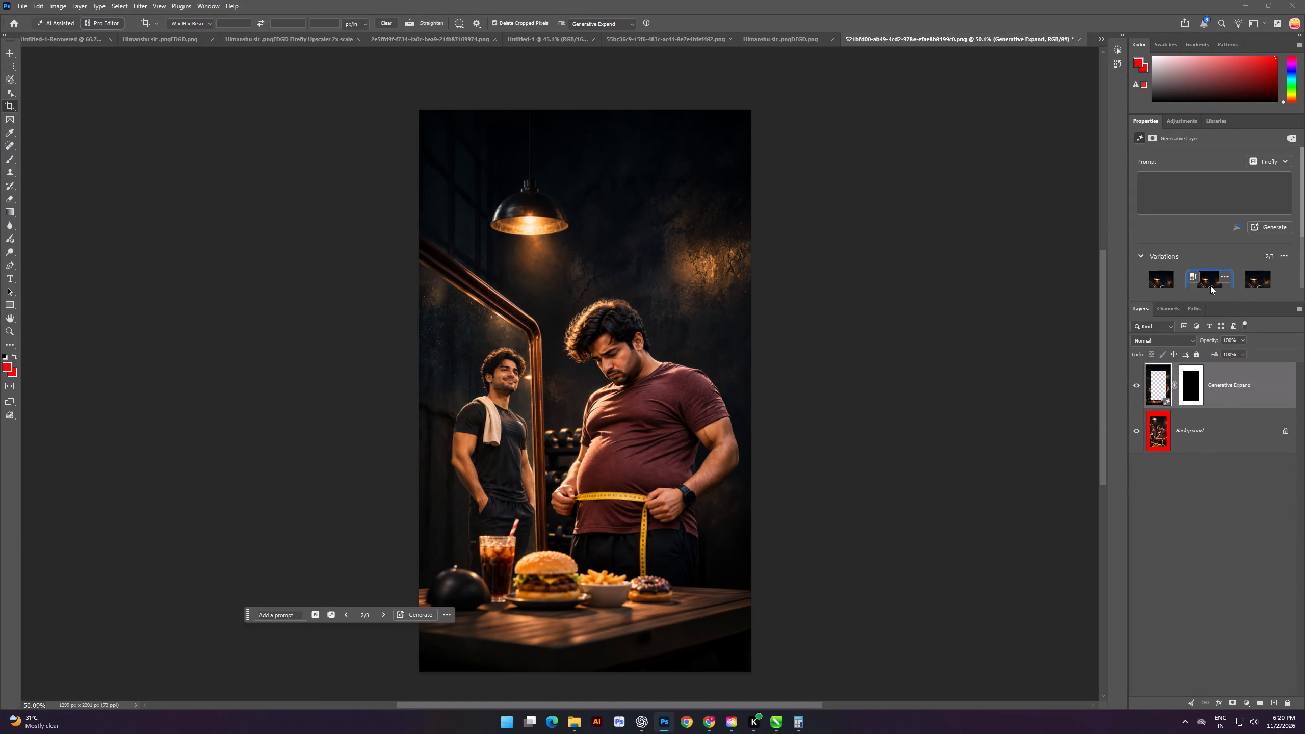
pyautogui.click(1161, 290)
pyautogui.click(1161, 282)
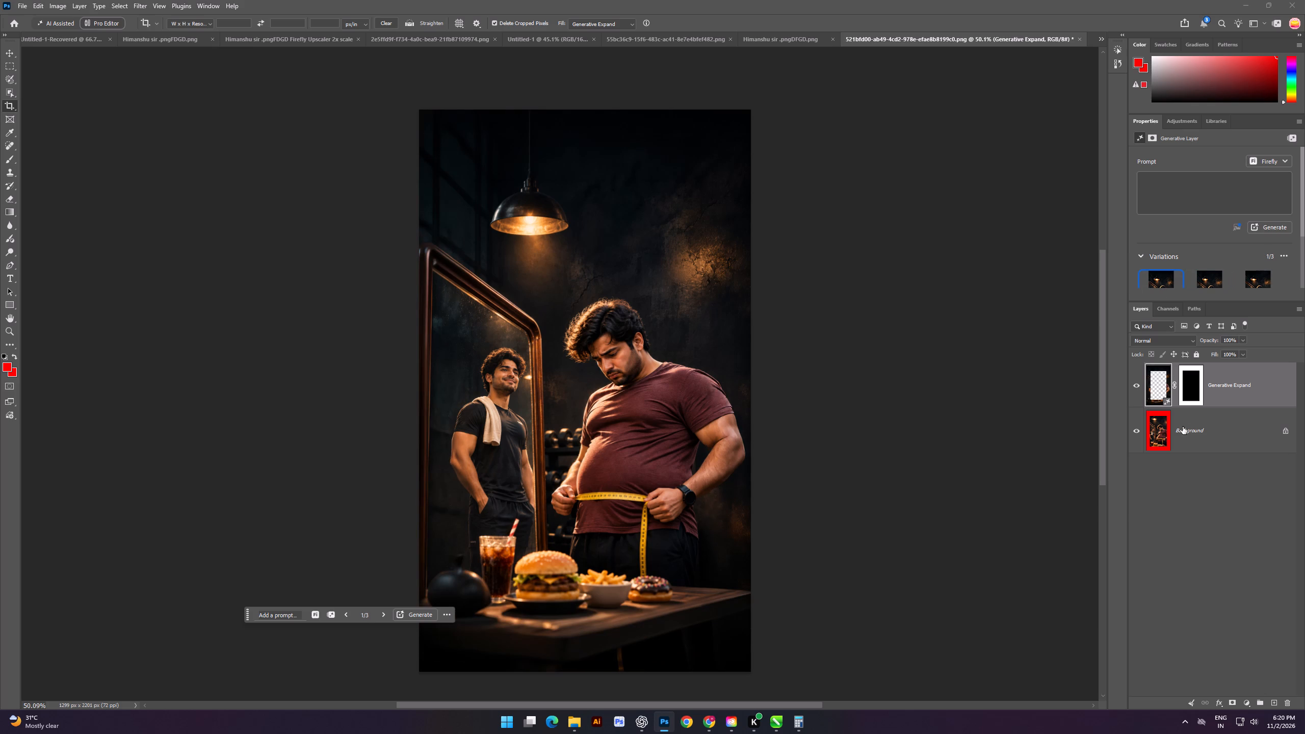
pyautogui.keyDown('ctrl'); pyautogui.click(1216, 423); pyautogui.keyUp('ctrl')
pyautogui.hotkey('ctrl', 'e')
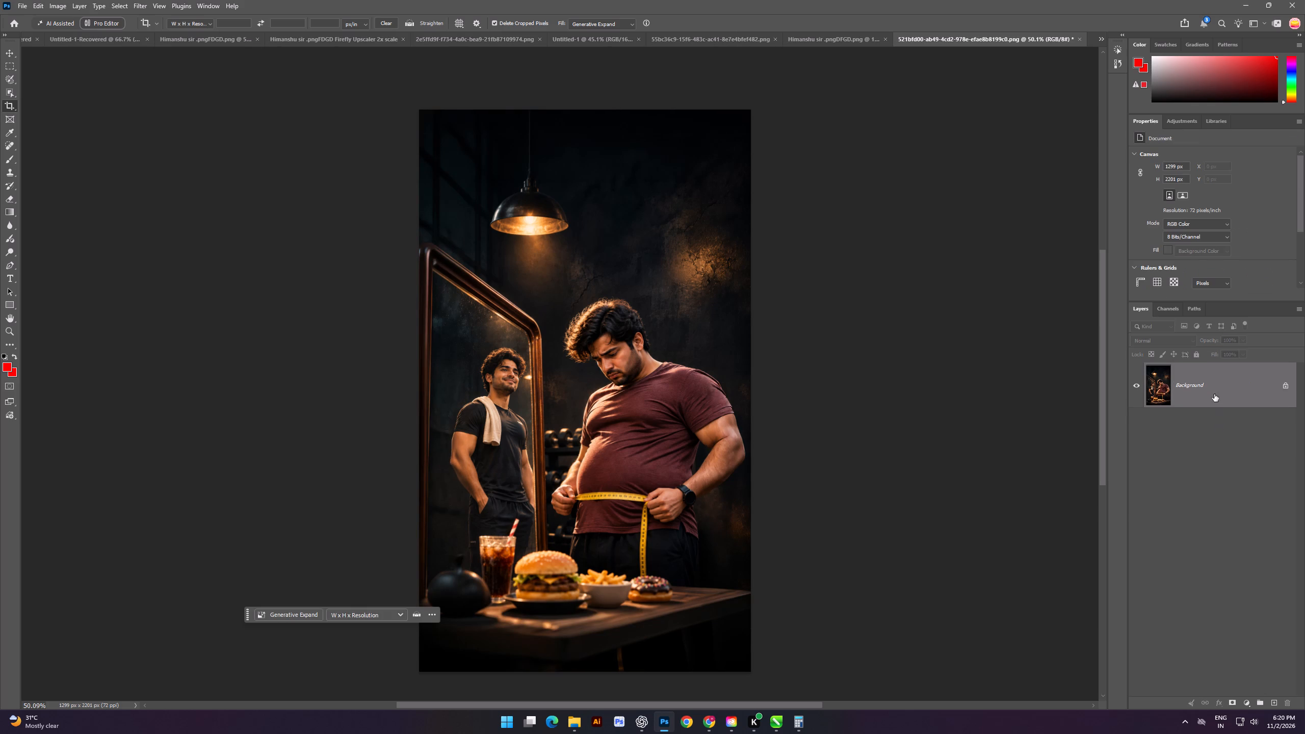
# Convert the merged background layer to a Smart Object.
pyautogui.rightClick(1214, 386)
pyautogui.click(1225, 499)
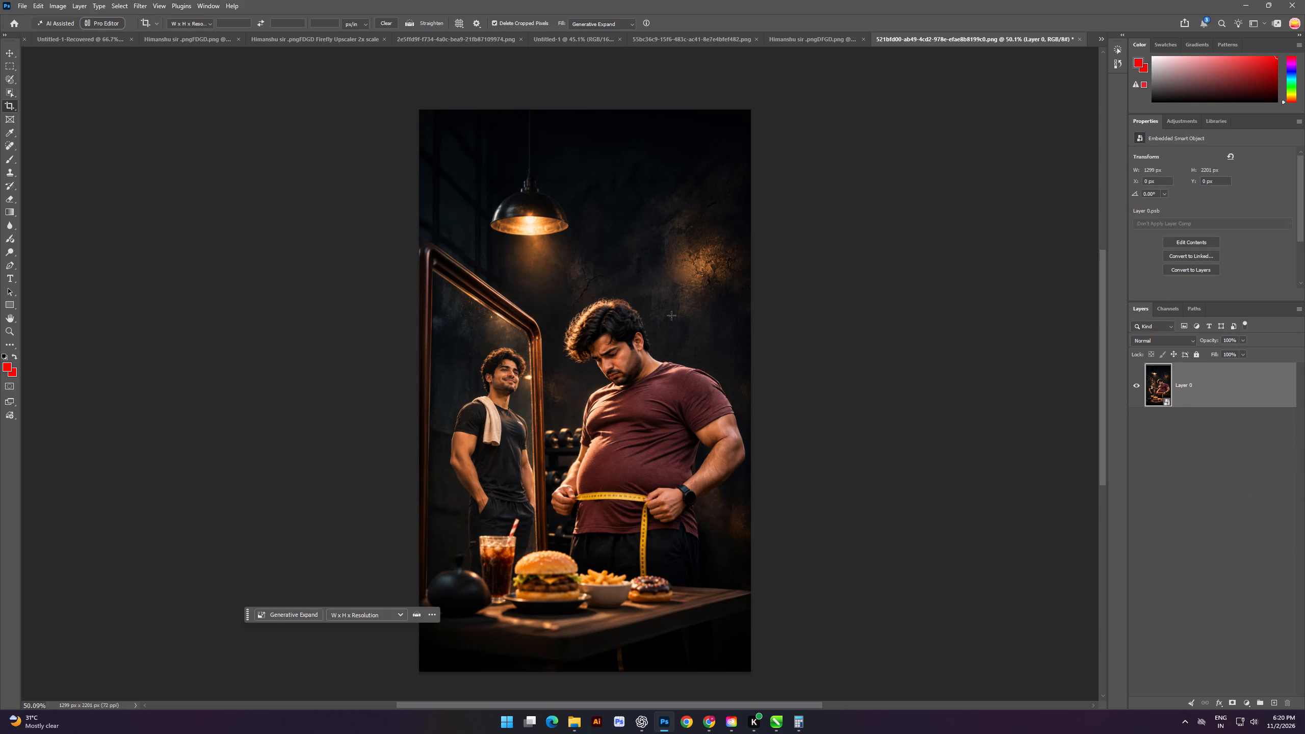
# Brush a selection over the hanging lamp and its glow, apply Remove, and merge the edit with the image layer.
pyautogui.click(6, 76)
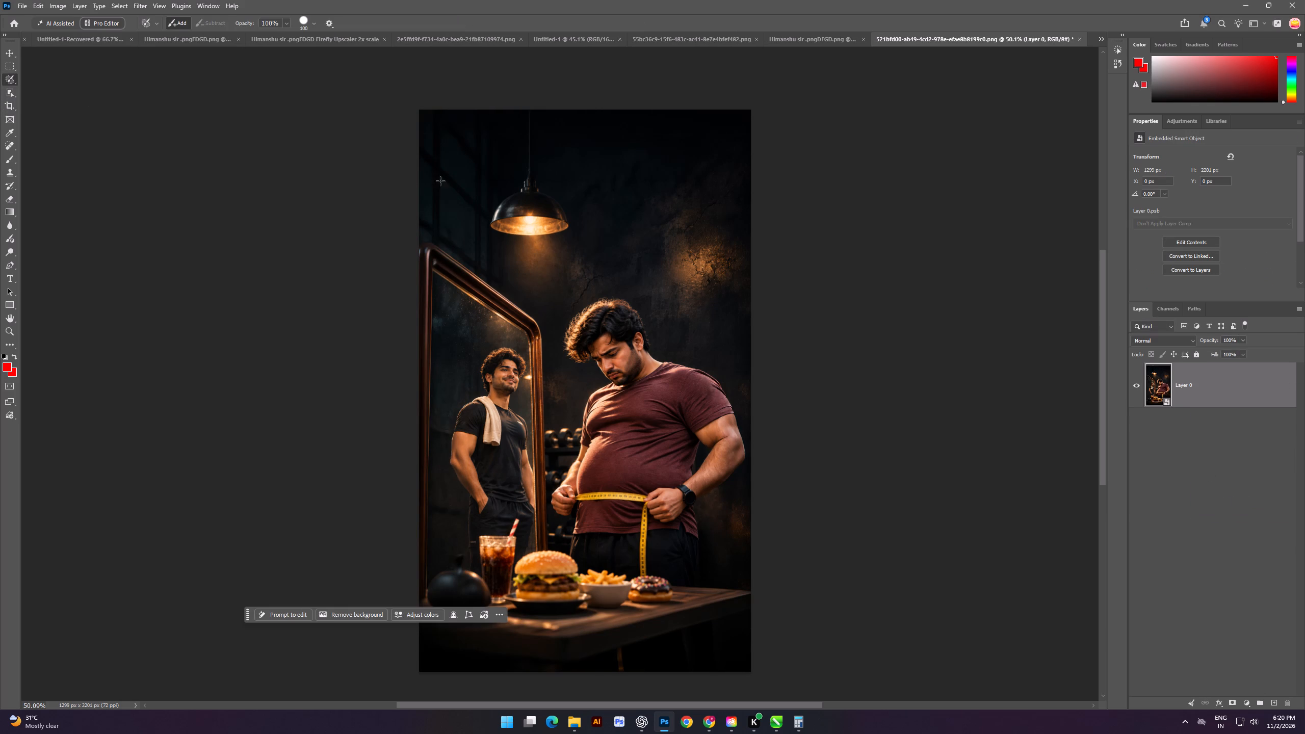
pyautogui.moveTo(566, 224); pyautogui.dragTo(523, 267)
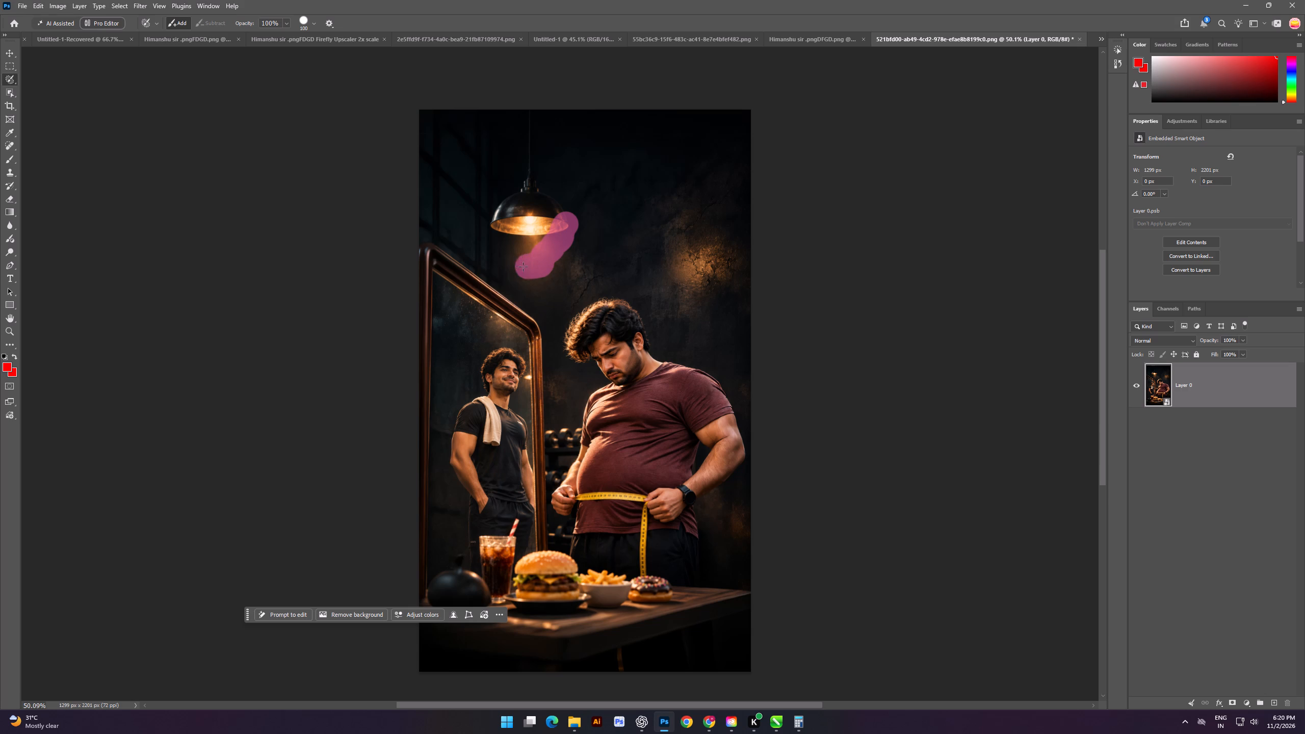
pyautogui.moveTo(523, 267); pyautogui.dragTo(569, 218)
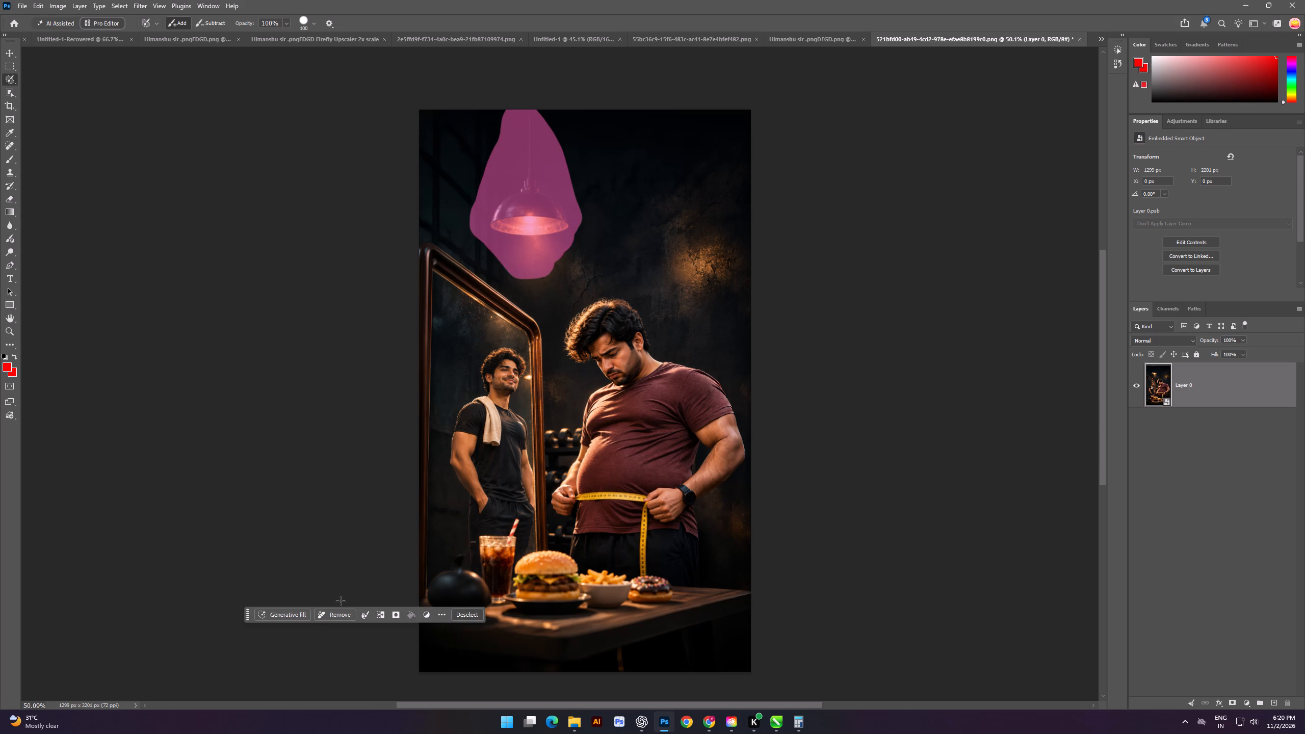
pyautogui.click(348, 613)
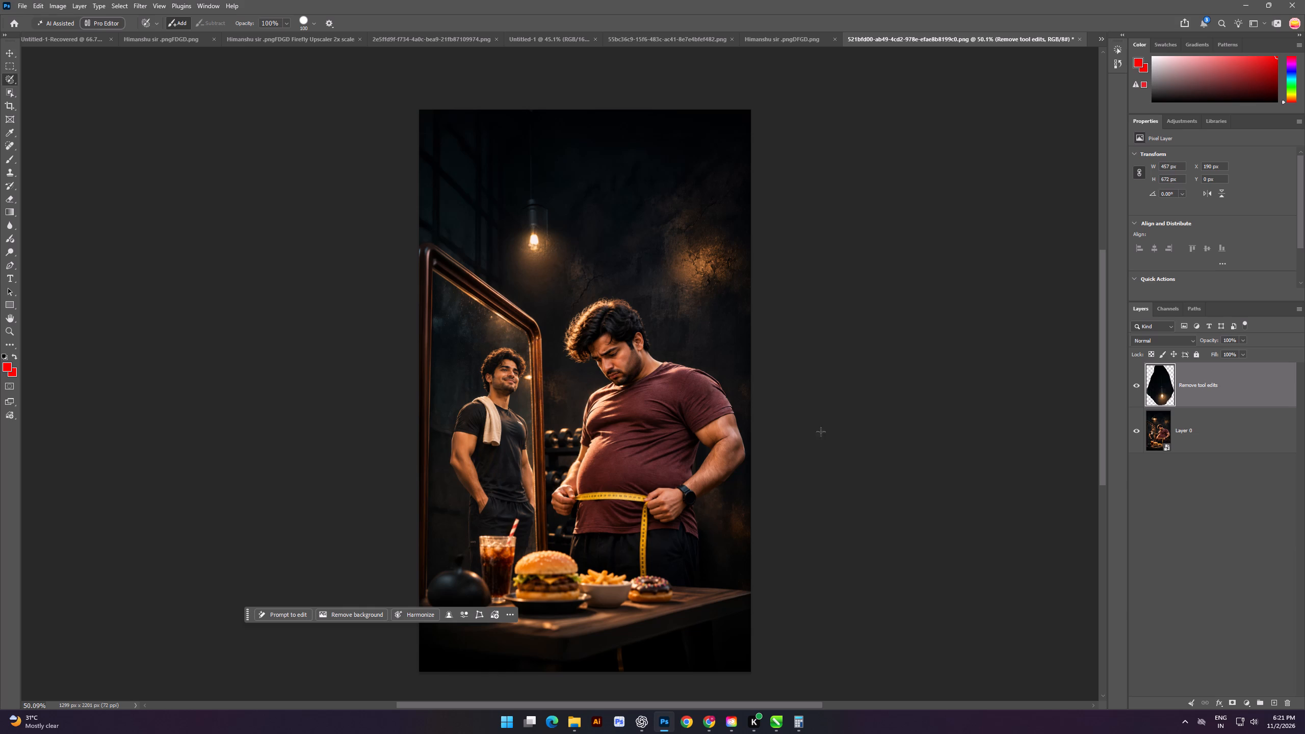
pyautogui.keyDown('ctrl'); pyautogui.click(1197, 432); pyautogui.keyUp('ctrl')
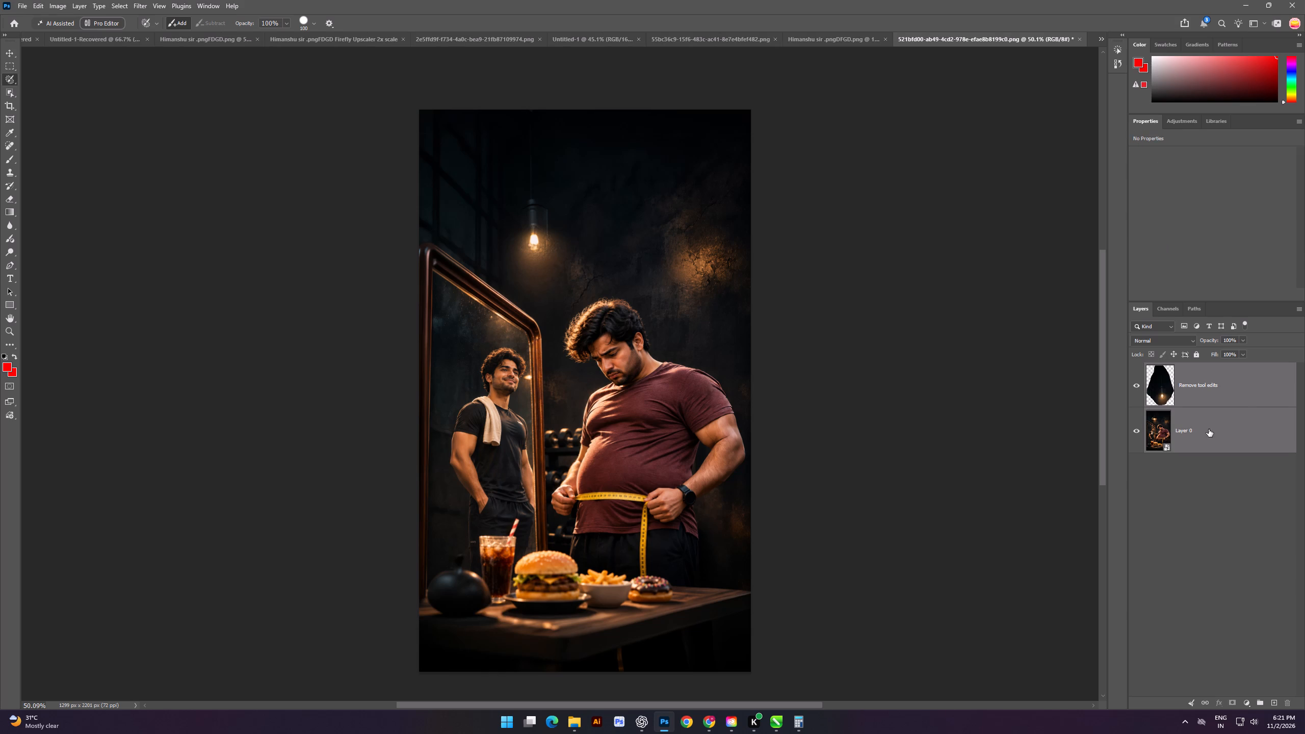
pyautogui.hotkey('ctrl', 'e')
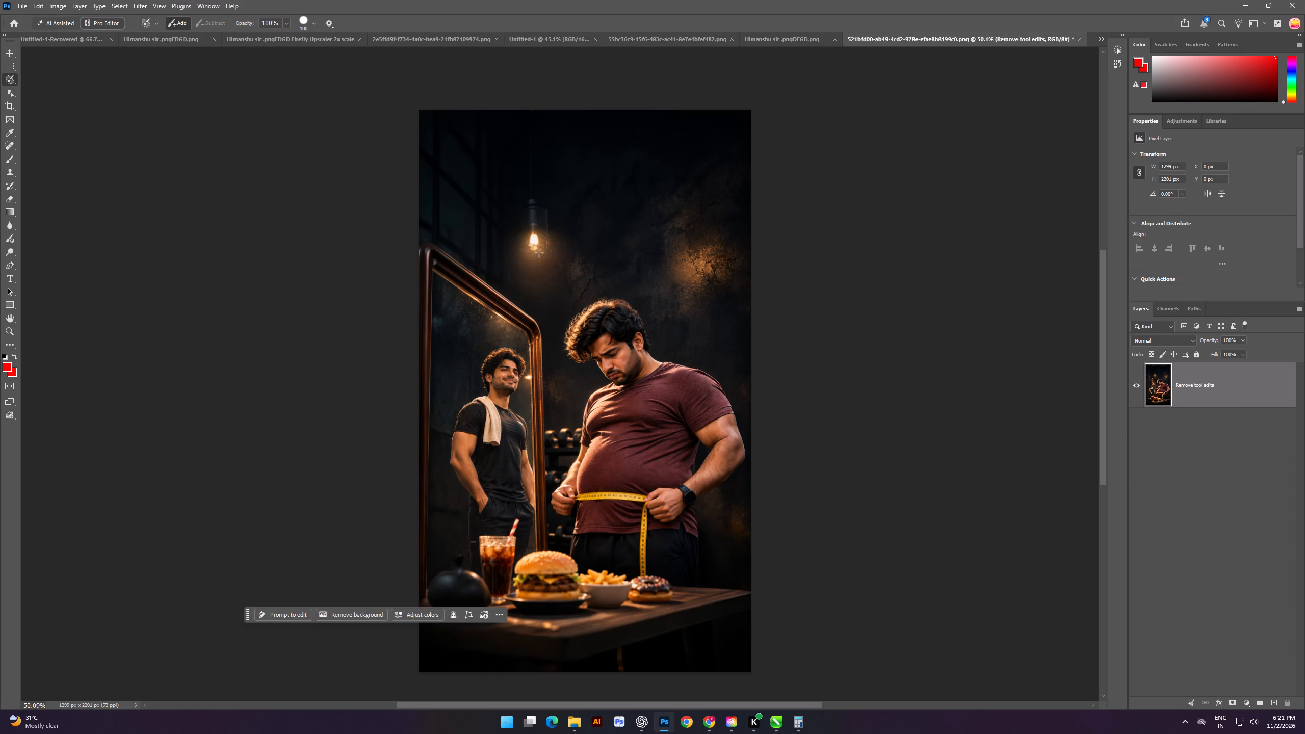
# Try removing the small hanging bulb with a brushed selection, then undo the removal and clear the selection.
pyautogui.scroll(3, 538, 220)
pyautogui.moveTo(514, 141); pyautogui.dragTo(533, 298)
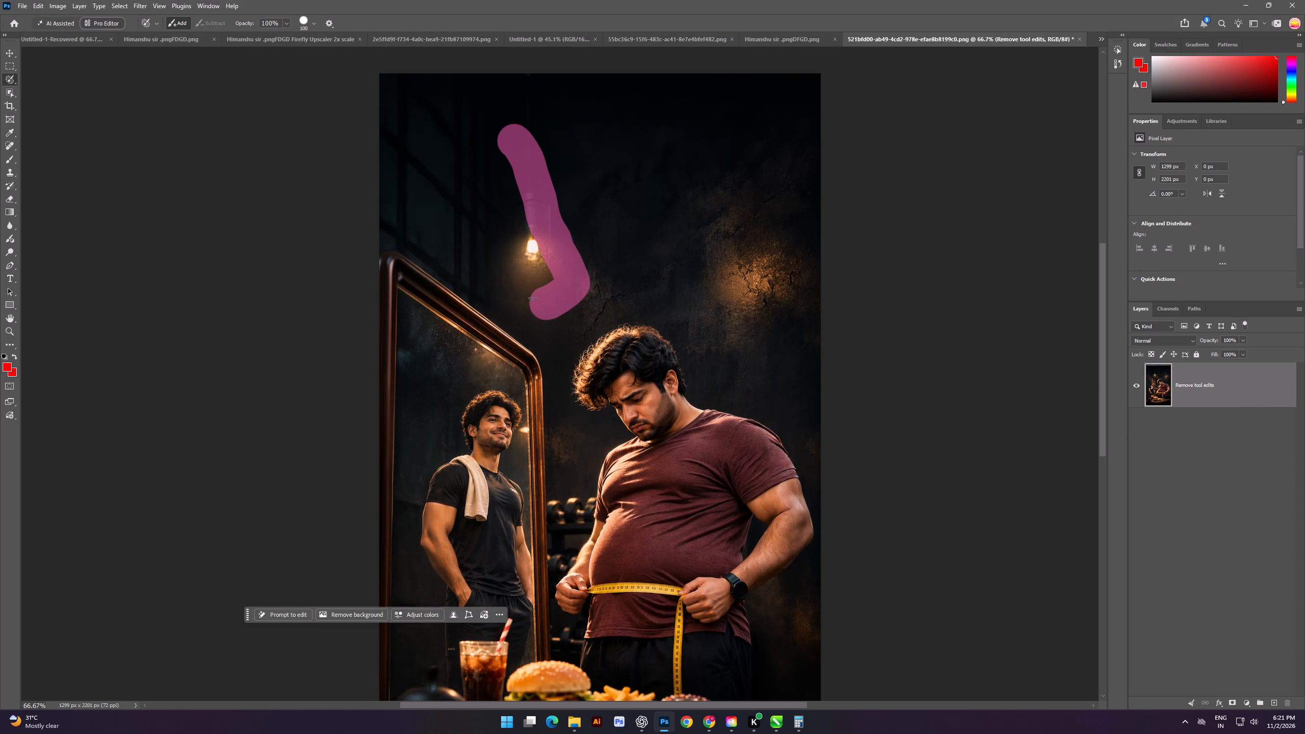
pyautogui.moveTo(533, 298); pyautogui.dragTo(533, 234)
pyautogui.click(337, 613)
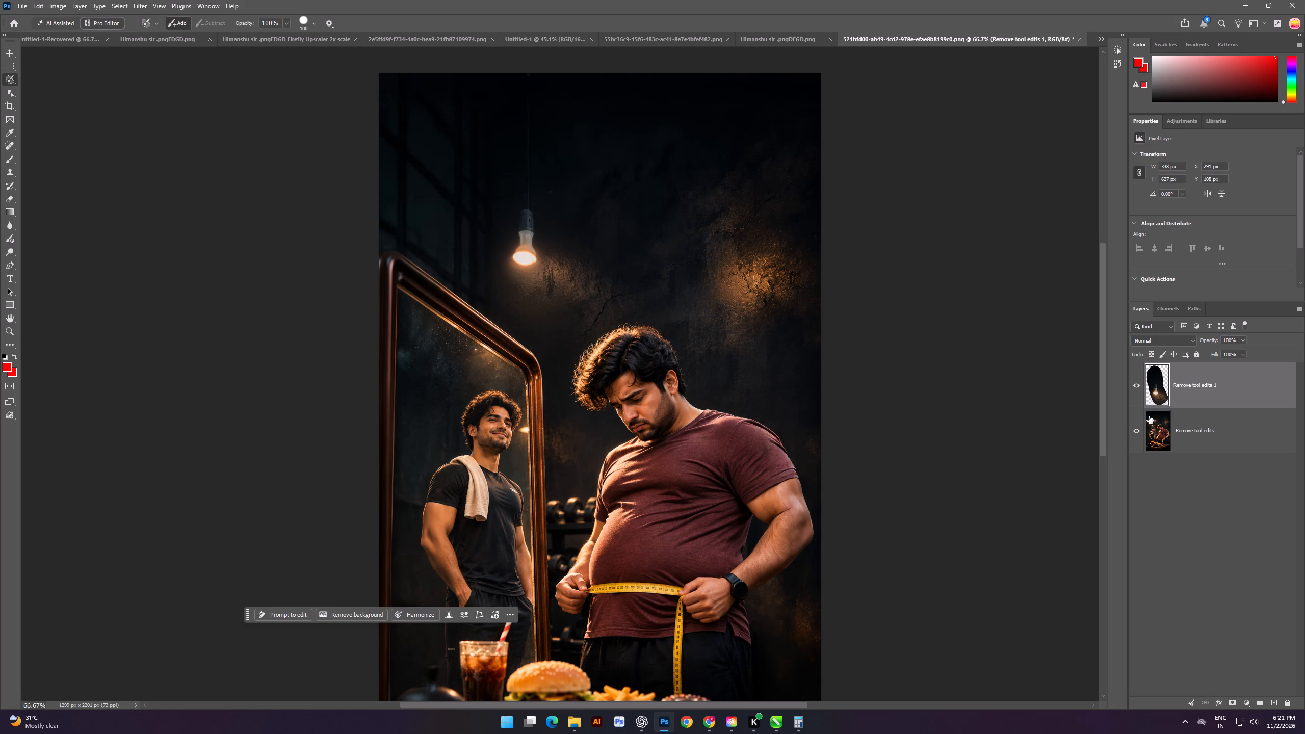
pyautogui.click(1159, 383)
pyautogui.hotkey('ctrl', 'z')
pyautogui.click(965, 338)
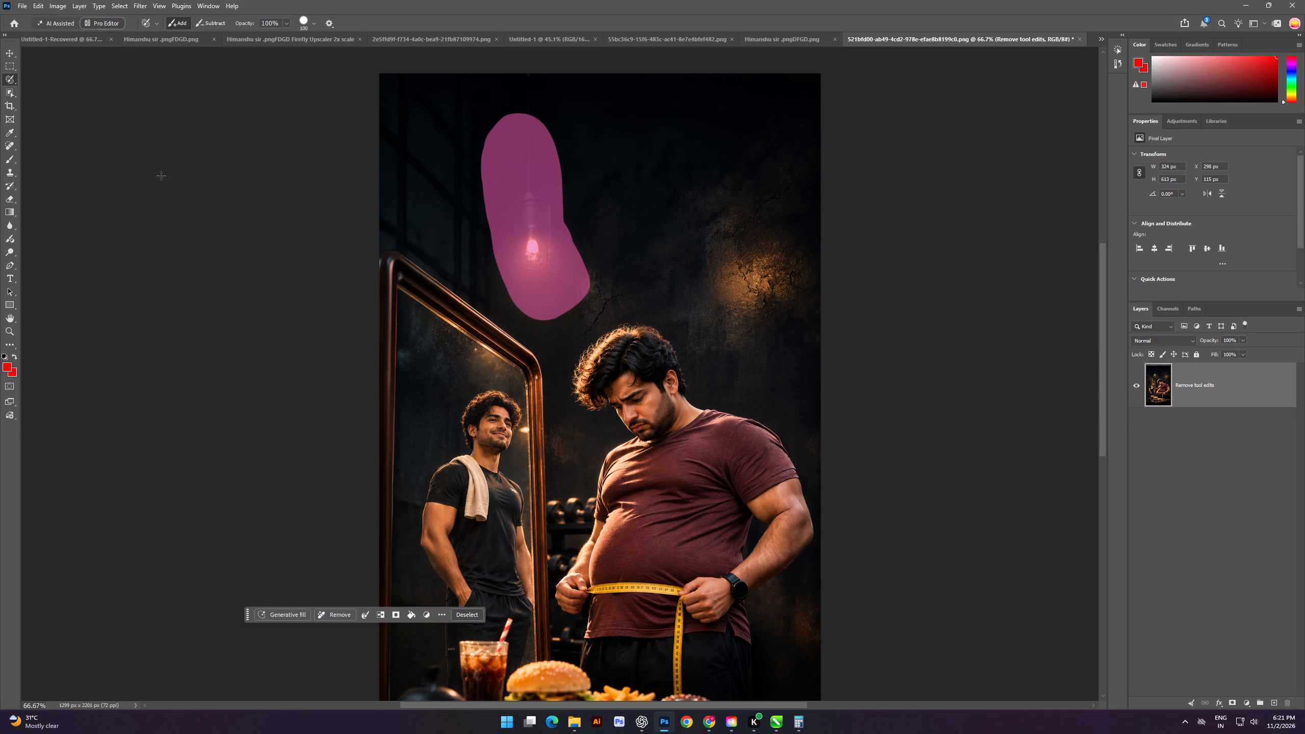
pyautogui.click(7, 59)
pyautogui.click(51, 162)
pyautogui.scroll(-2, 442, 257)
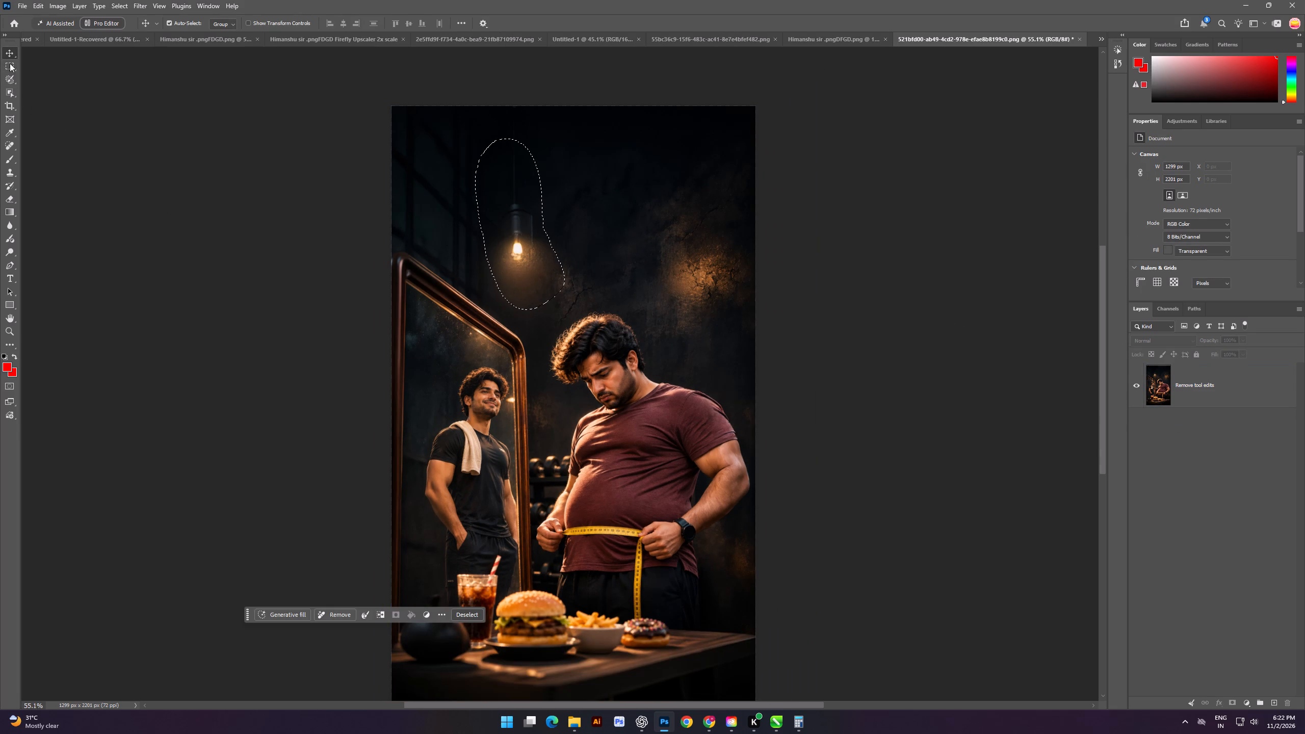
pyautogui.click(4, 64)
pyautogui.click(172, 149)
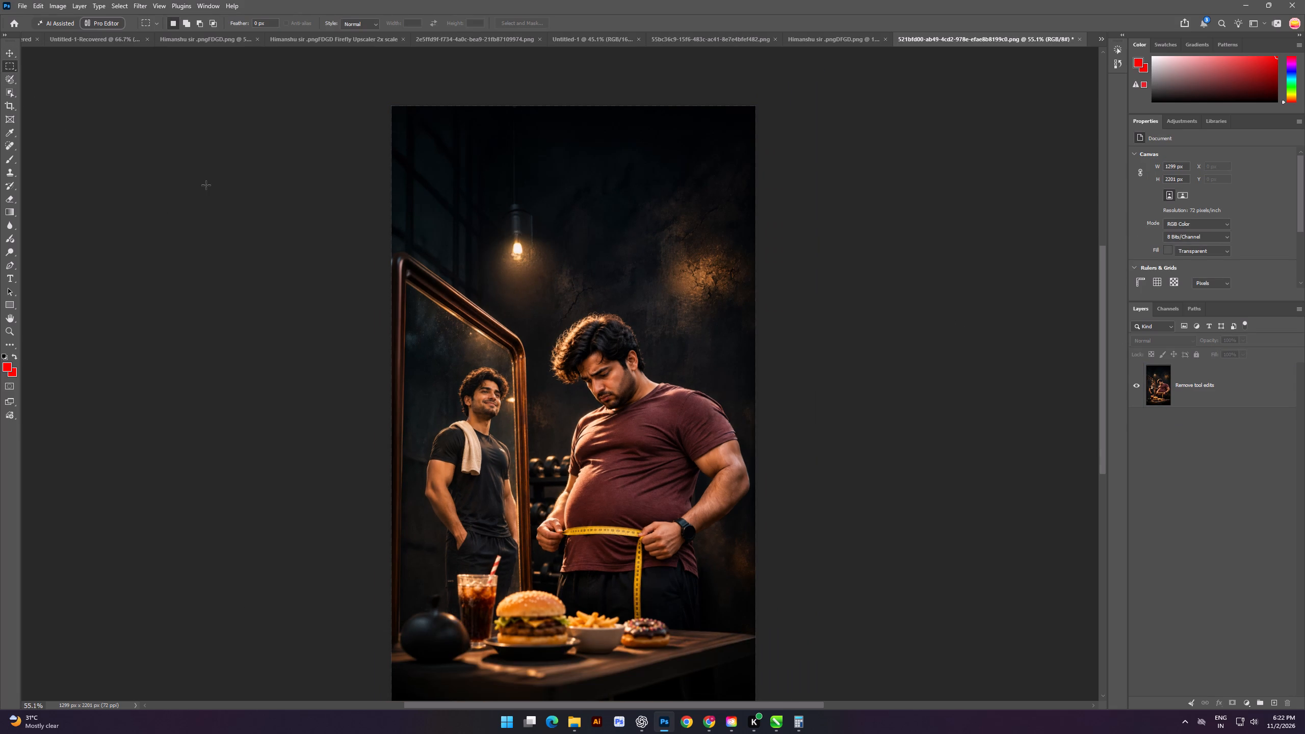
# Extend the canvas upward to about 1300 by 2640 px and fill the new area with Generative Expand, without a prompt.
pyautogui.scroll(-2, 267, 211)
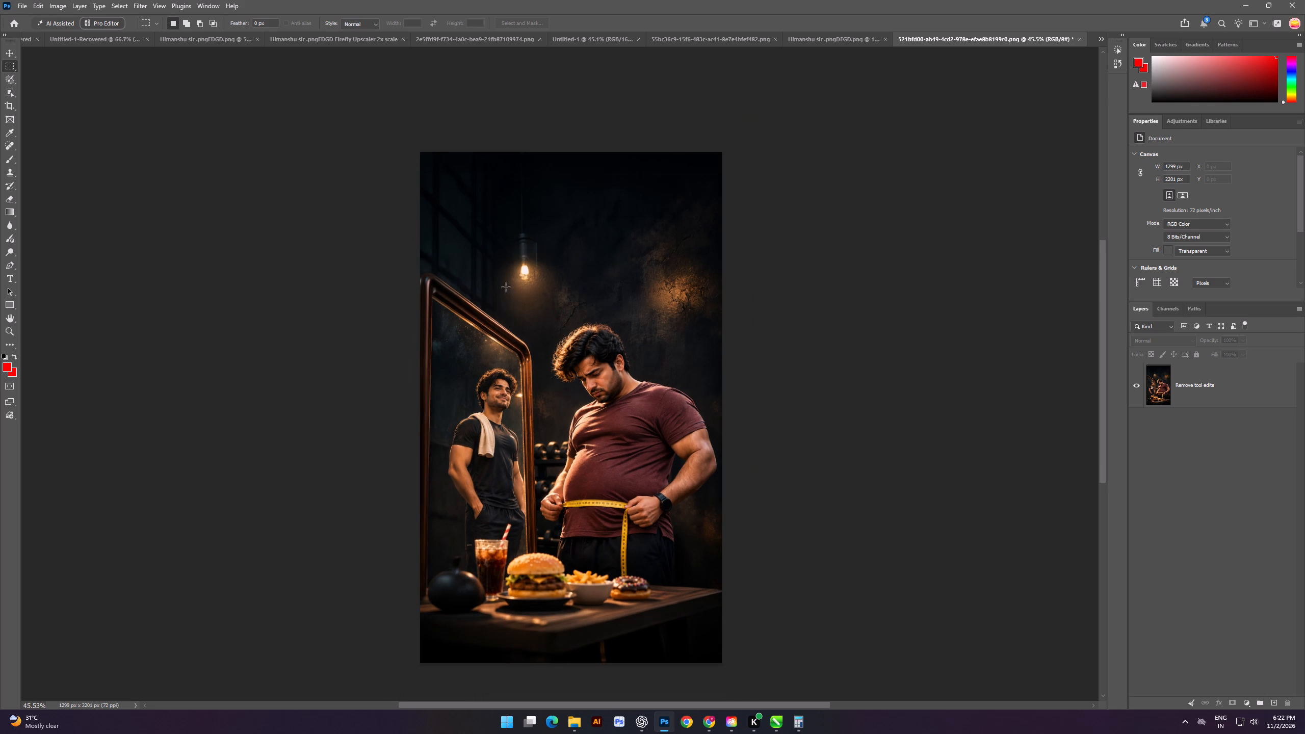
pyautogui.click(623, 303)
pyautogui.click(12, 106)
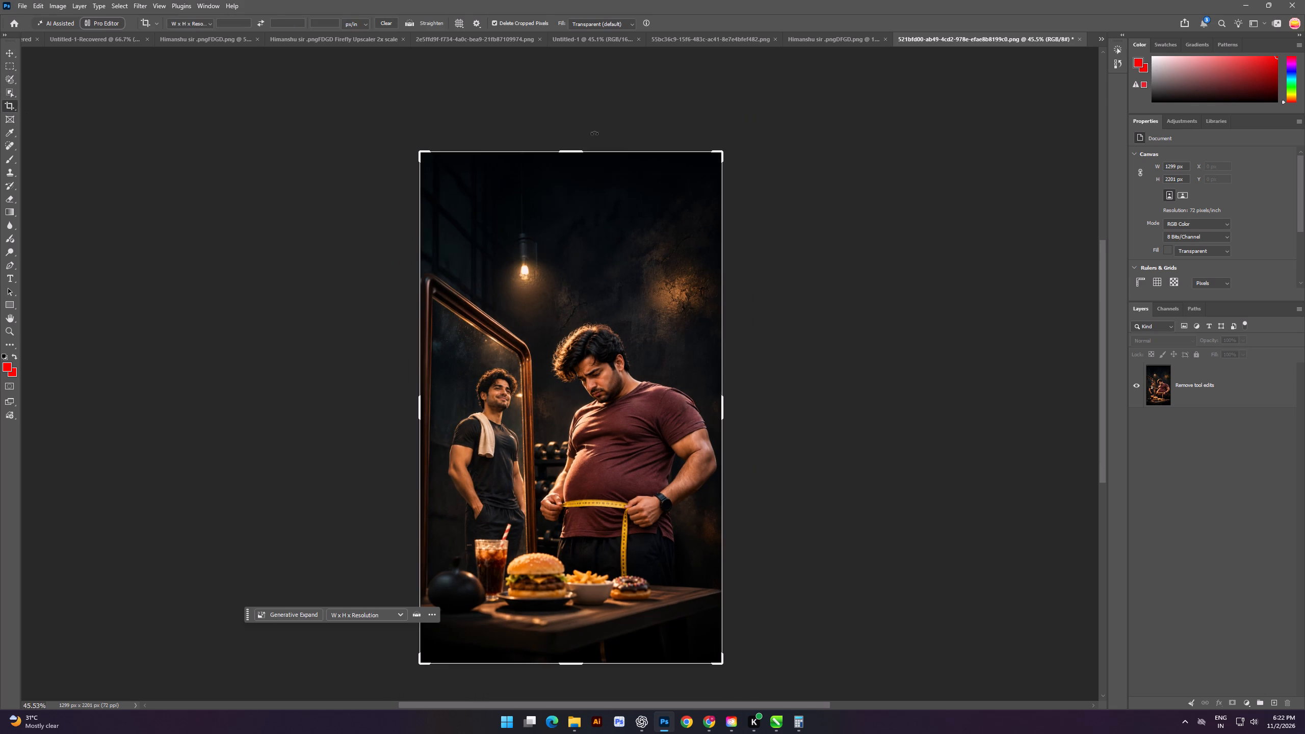
pyautogui.moveTo(574, 153); pyautogui.dragTo(569, 102)
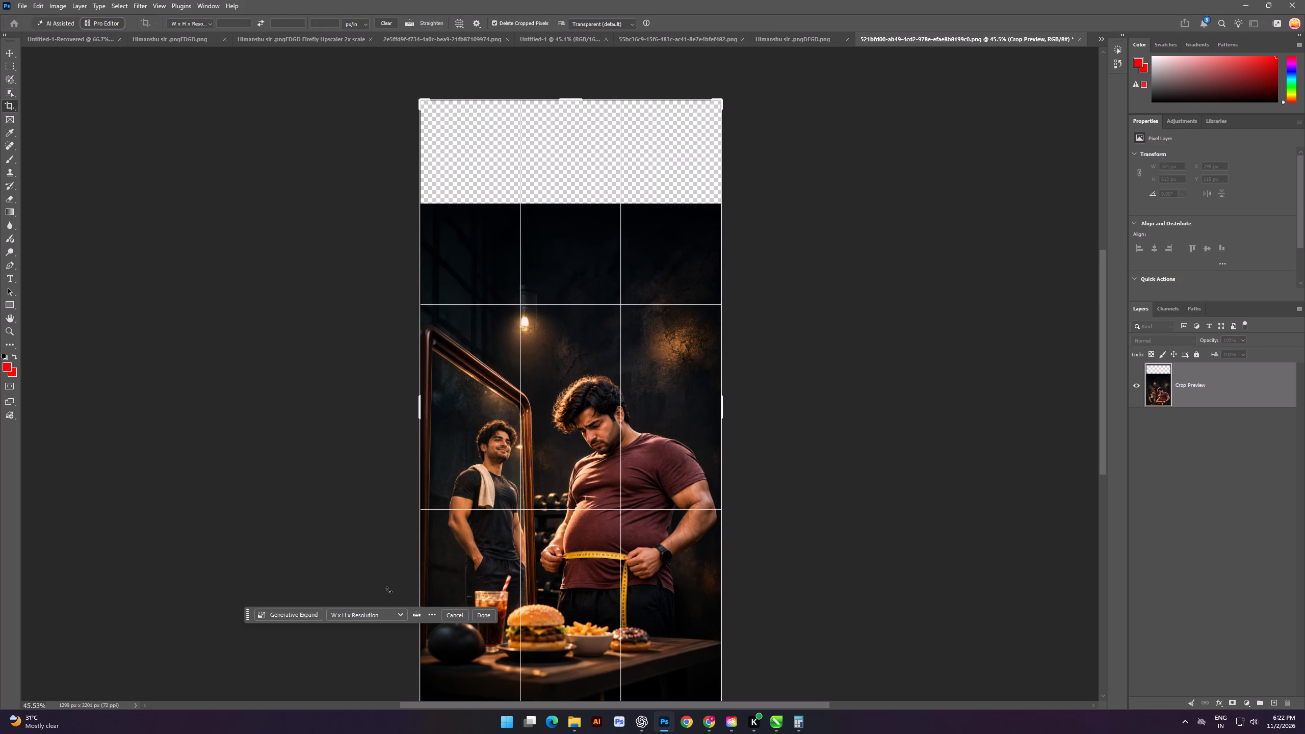
pyautogui.click(300, 619)
pyautogui.click(447, 633)
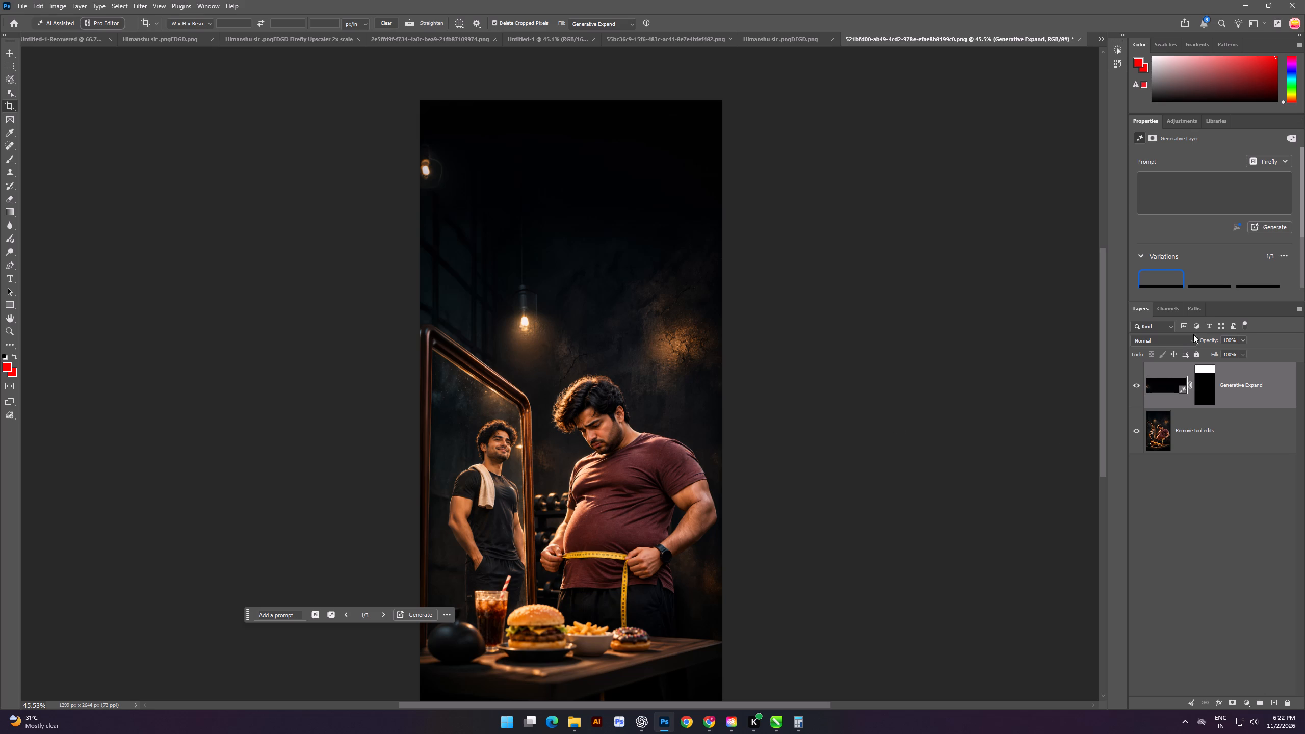
# Compare the variations for the extended top area, choose the third one, and merge it with the image layer.
pyautogui.click(1205, 282)
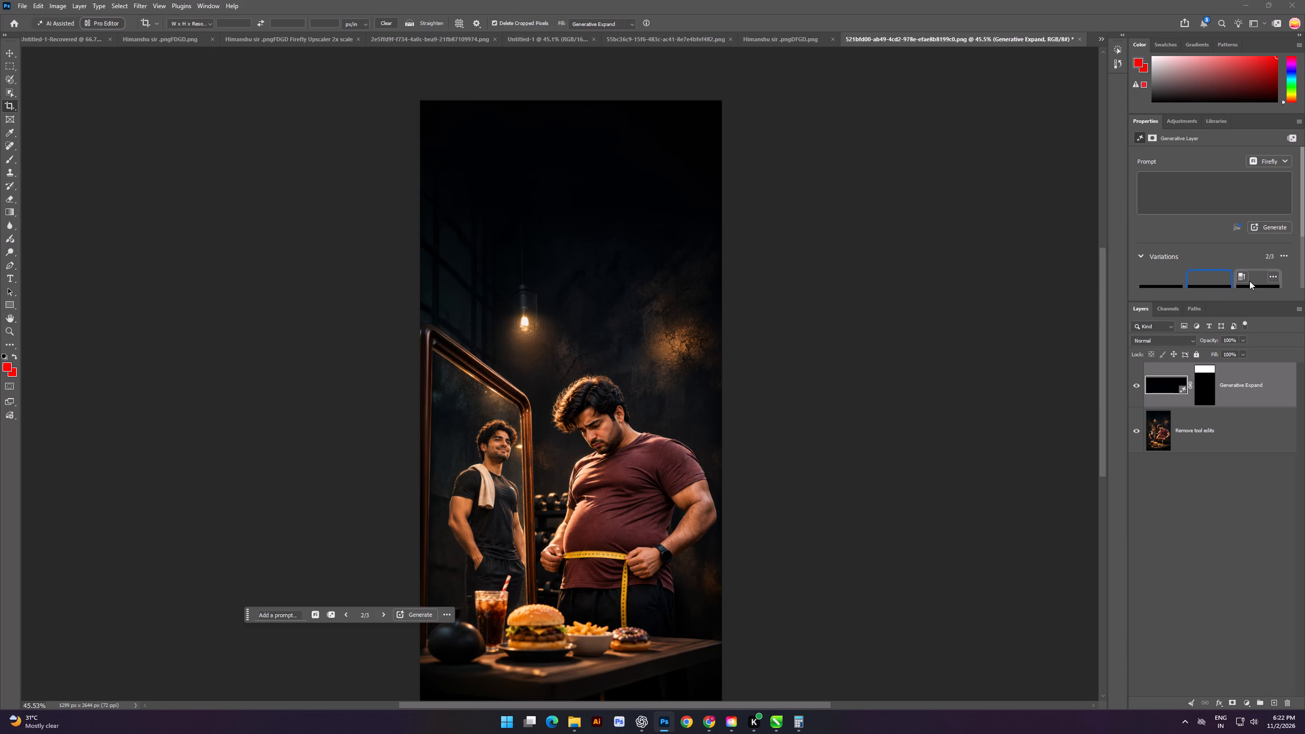
pyautogui.click(1259, 284)
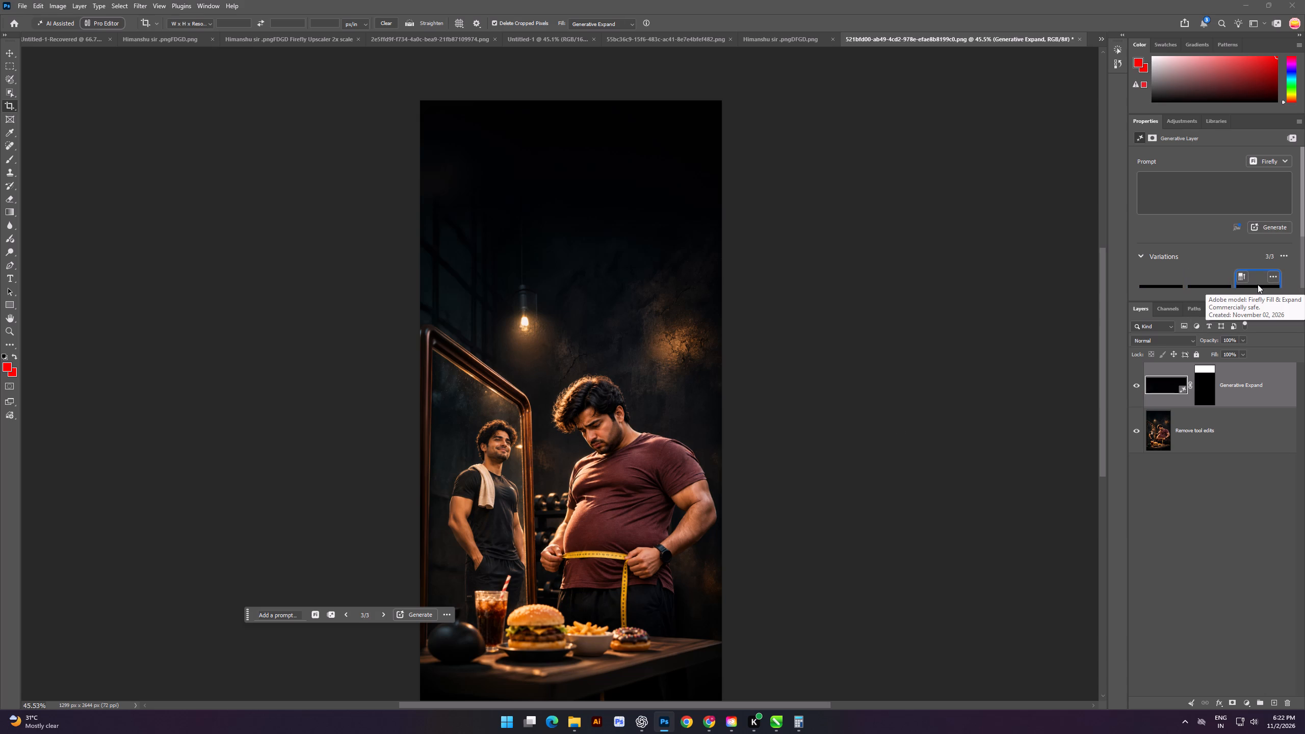
pyautogui.keyDown('ctrl'); pyautogui.click(1208, 428); pyautogui.keyUp('ctrl')
pyautogui.hotkey('ctrl', 'e')
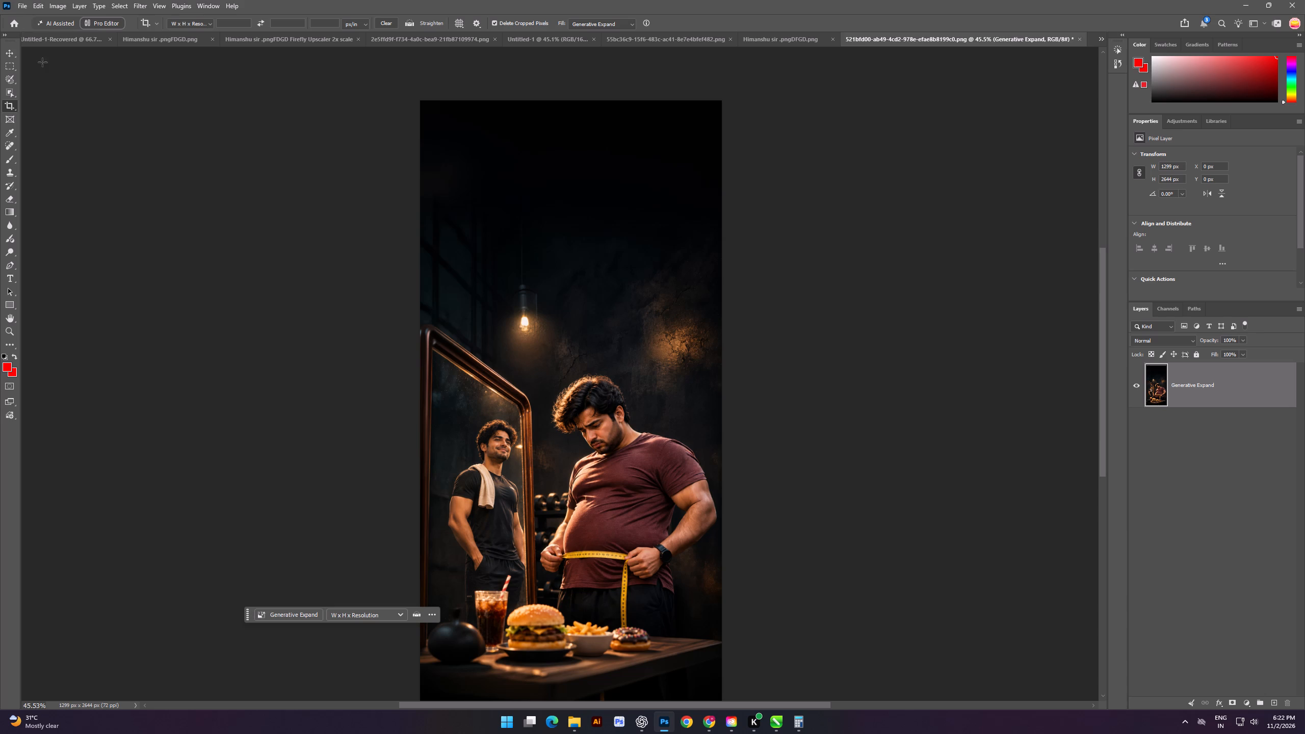
# Export the expanded image as a PNG to Downloads, replacing the existing 521bfd00 source file.
pyautogui.click(20, 5)
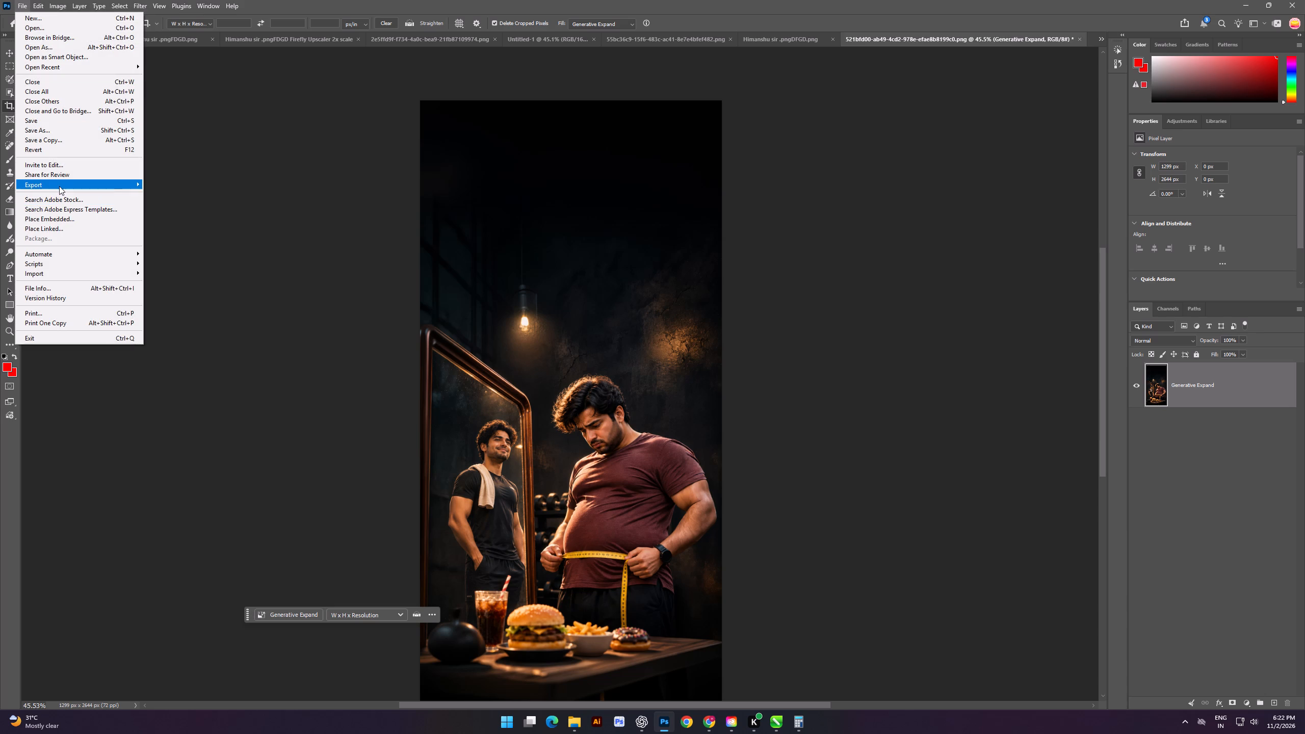
pyautogui.click(58, 185)
pyautogui.click(169, 180)
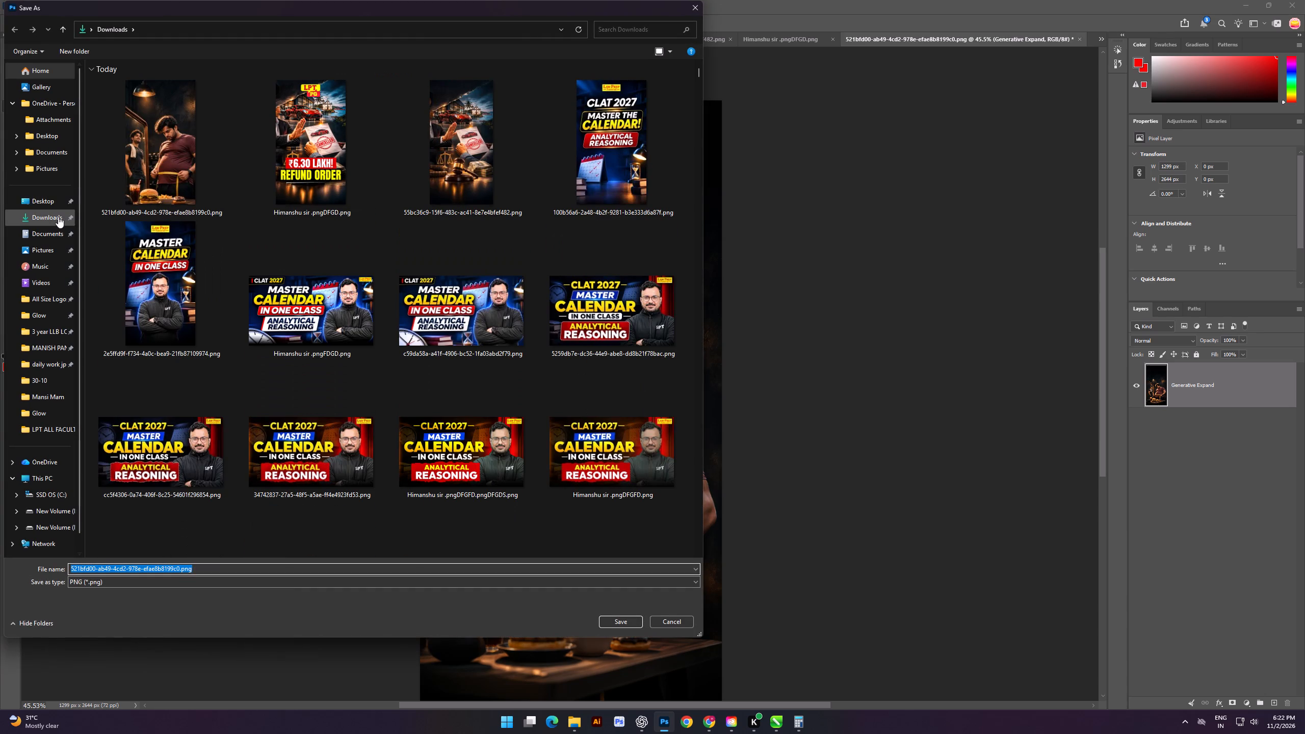
pyautogui.click(58, 217)
pyautogui.doubleClick(158, 167)
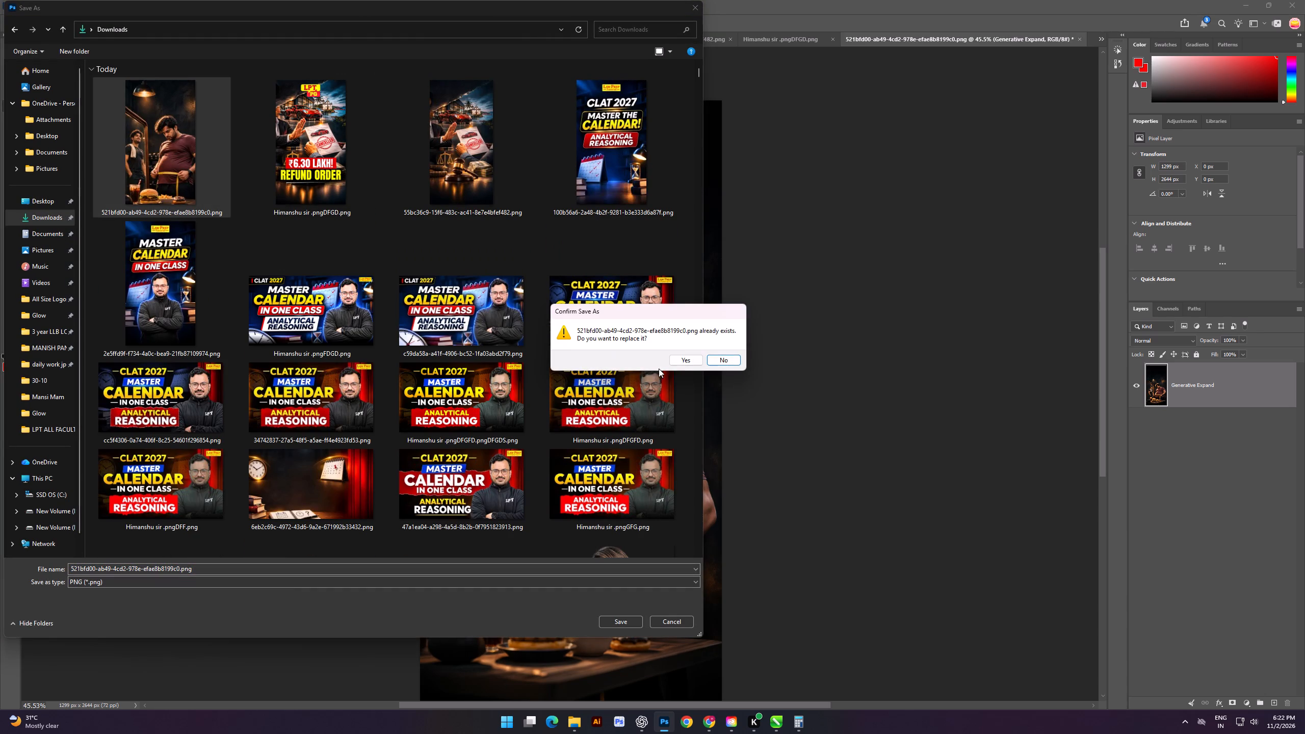
pyautogui.click(689, 358)
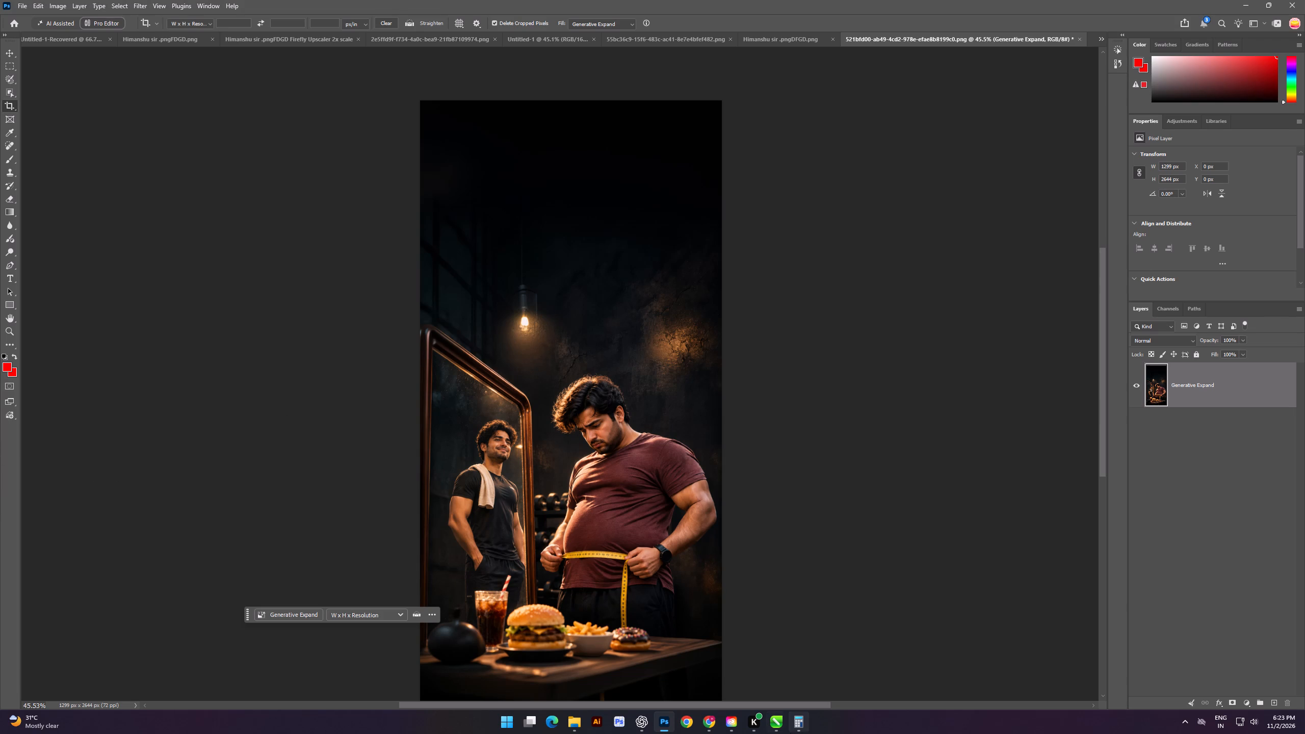
# Switch to CorelDRAW and duplicate the "₹6.30 LAKH! REFUND ORDER" reel design to the left of the original.
pyautogui.click(770, 713)
pyautogui.click(346, 192)
pyautogui.keyDown('shift'); pyautogui.scroll(6, 457, 205); pyautogui.keyUp('shift')
pyautogui.moveTo(497, 165); pyautogui.dragTo(734, 464)
pyautogui.moveTo(664, 381); pyautogui.dragTo(481, 380, button='right')
pyautogui.click(509, 396)
pyautogui.click(523, 474)
# Edit the duplicated reel's PowerClip contents, moving the background image, LPT PG logo and headline group outside the frame, and finish editing.
pyautogui.keyDown('shift'); pyautogui.scroll(13, 543, 426); pyautogui.keyUp('shift')
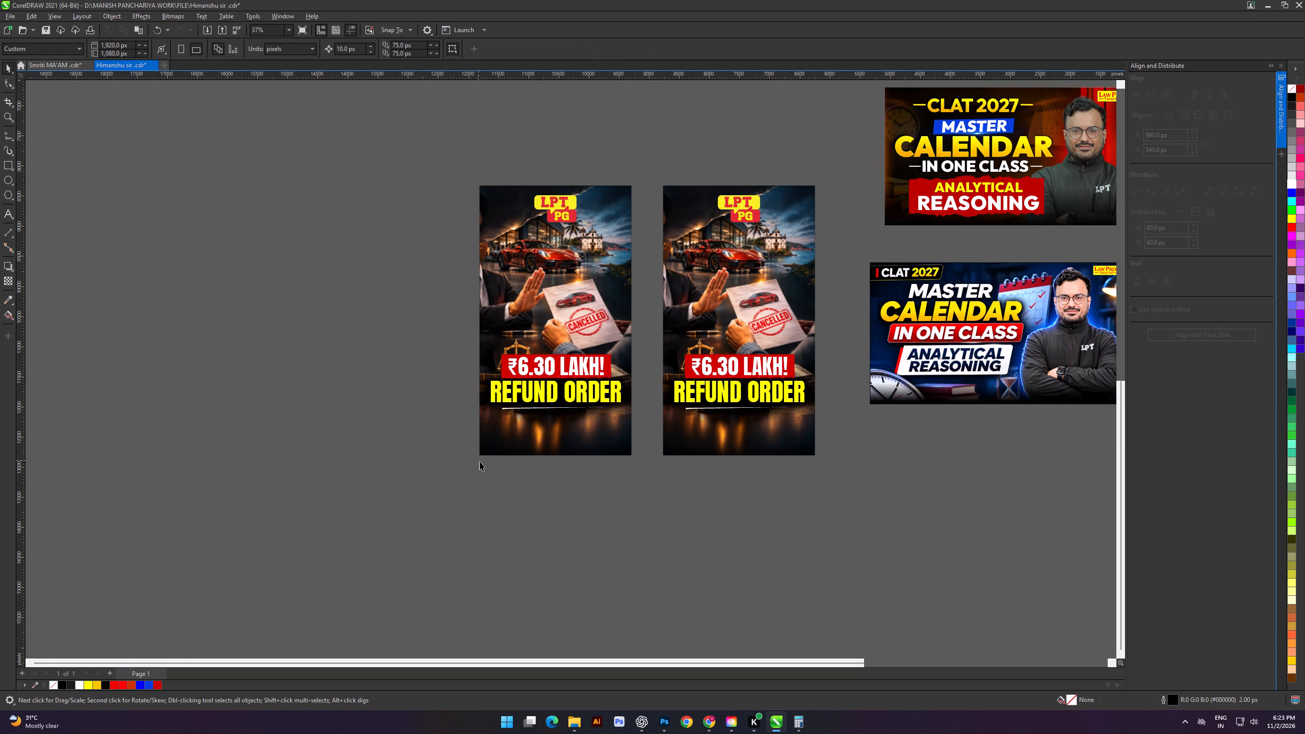
pyautogui.click(480, 461)
pyautogui.doubleClick(526, 425)
pyautogui.scroll(-5, 559, 409)
pyautogui.moveTo(569, 314); pyautogui.dragTo(407, 327)
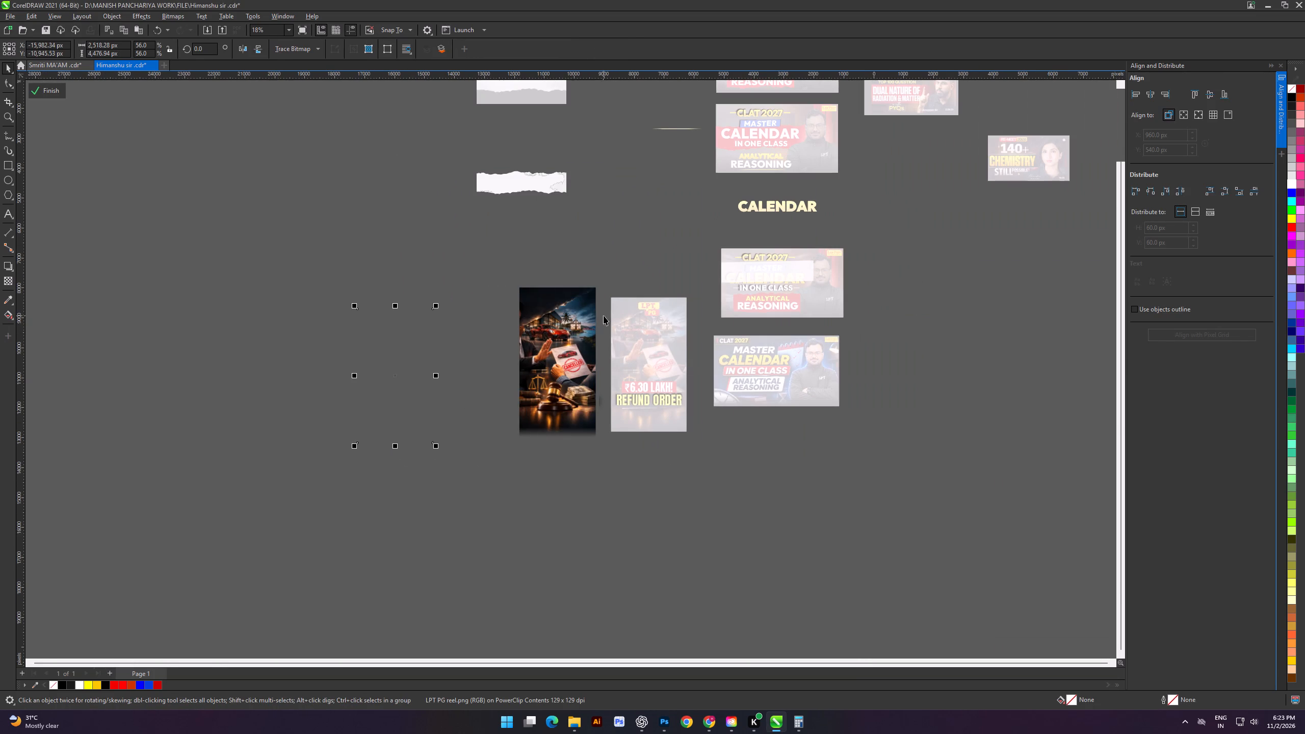
pyautogui.moveTo(604, 314); pyautogui.dragTo(435, 309)
pyautogui.moveTo(544, 296); pyautogui.dragTo(332, 322)
pyautogui.click(367, 259)
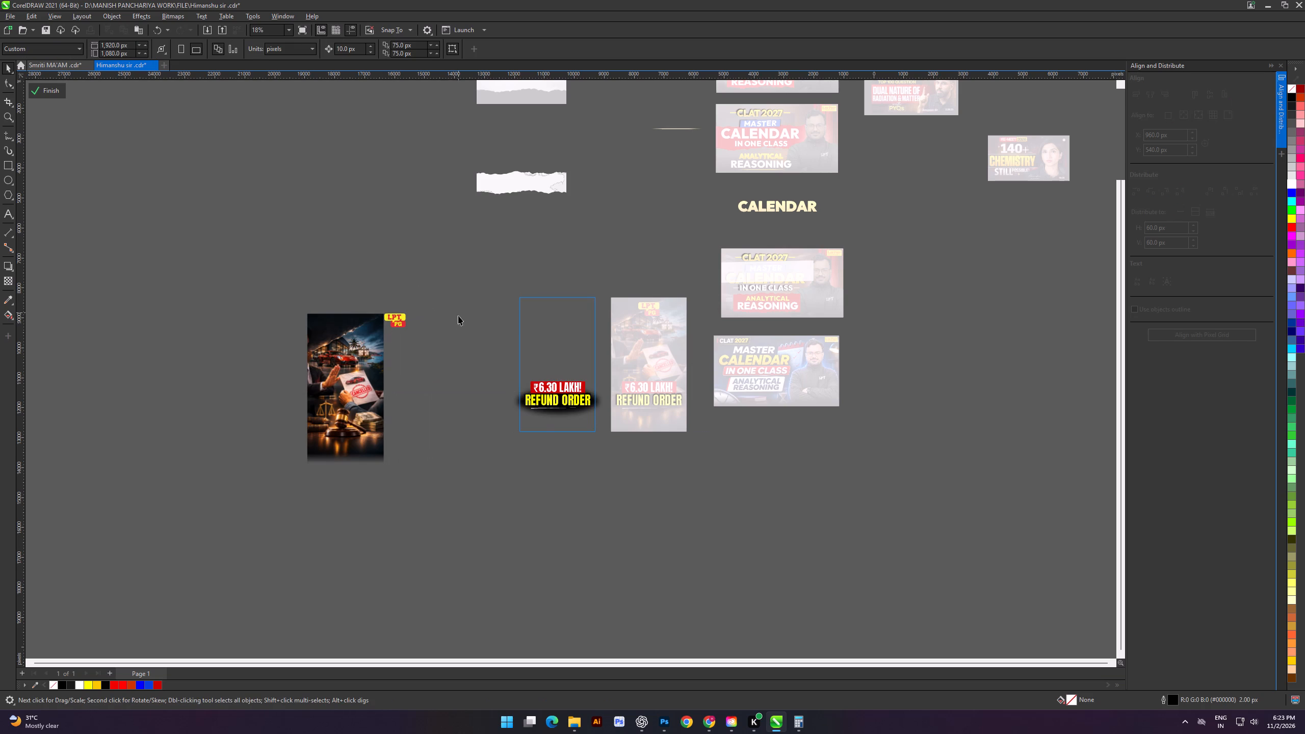
pyautogui.moveTo(464, 340); pyautogui.dragTo(613, 473)
pyautogui.moveTo(561, 391); pyautogui.dragTo(551, 515)
pyautogui.click(409, 400)
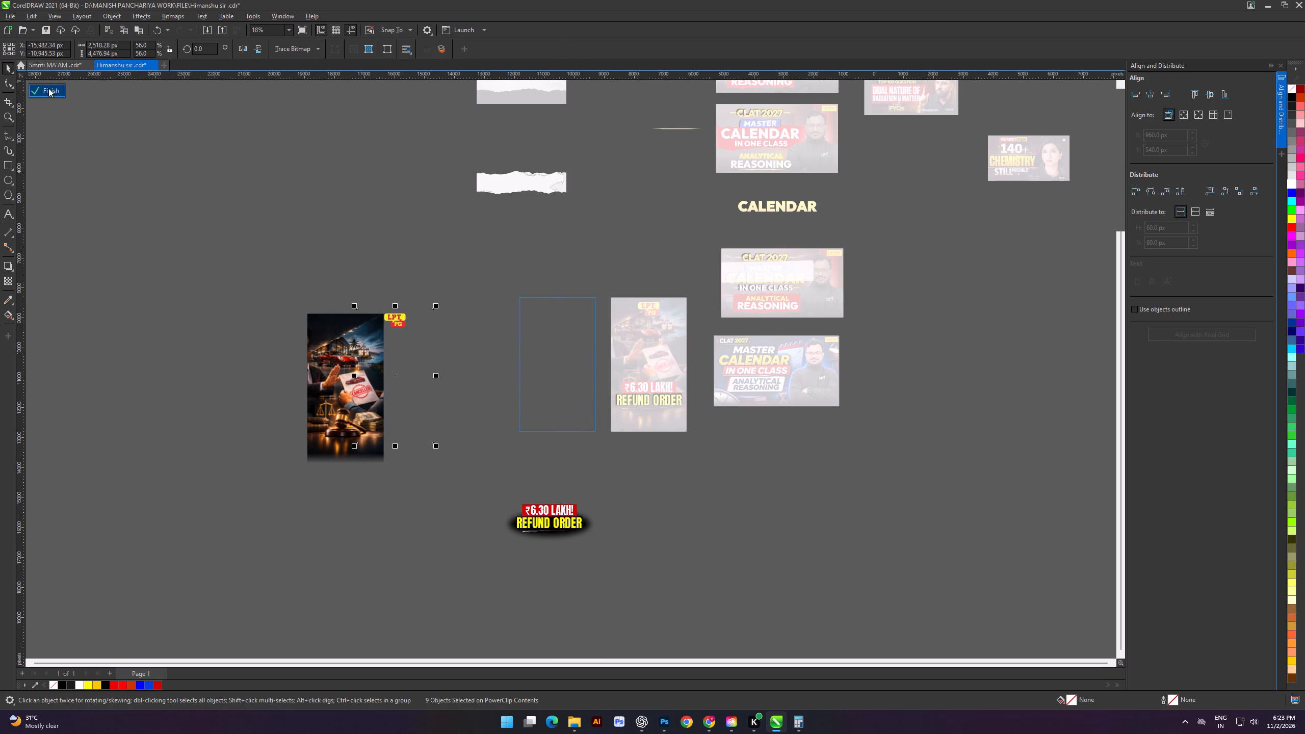
pyautogui.click(37, 89)
# Import the 521bfd00 PNG from Downloads and place it beside the empty duplicated reel frame.
pyautogui.click(330, 192)
pyautogui.hotkey('ctrl', 'u')
pyautogui.hotkey('ctrl', 'i')
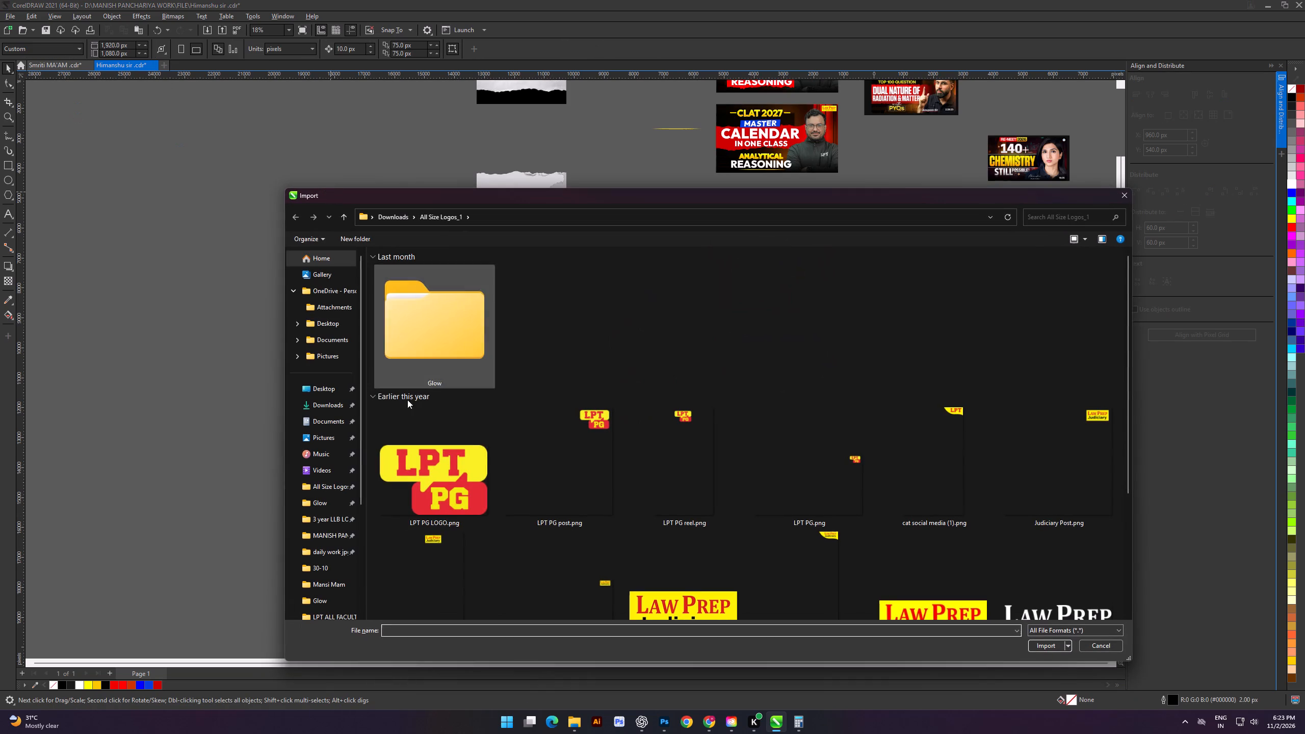
pyautogui.click(315, 398)
pyautogui.click(310, 420)
pyautogui.click(320, 408)
pyautogui.doubleClick(502, 372)
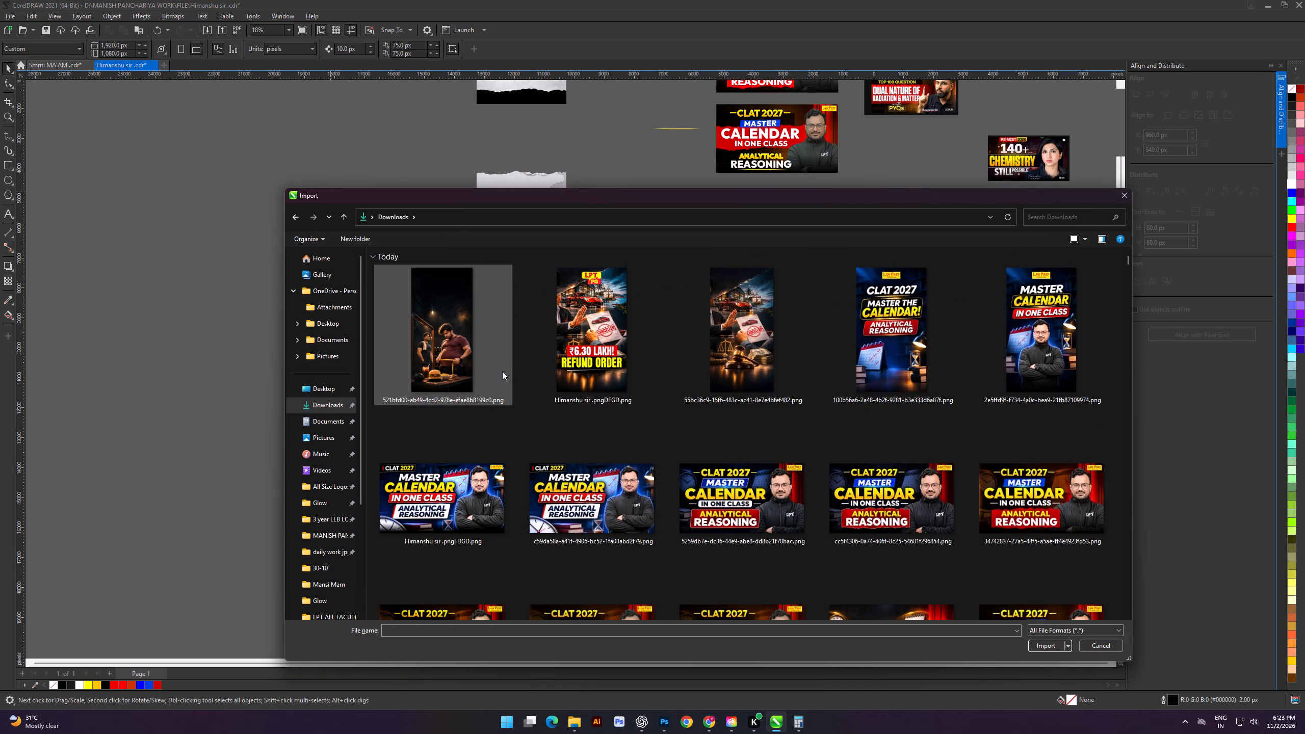
pyautogui.moveTo(226, 340); pyautogui.dragTo(334, 532)
# PowerClip the imported image inside the empty duplicated reel frame and open its contents for editing.
pyautogui.scroll(4, 445, 467)
pyautogui.press('d')
pyautogui.tripleClick(585, 331)
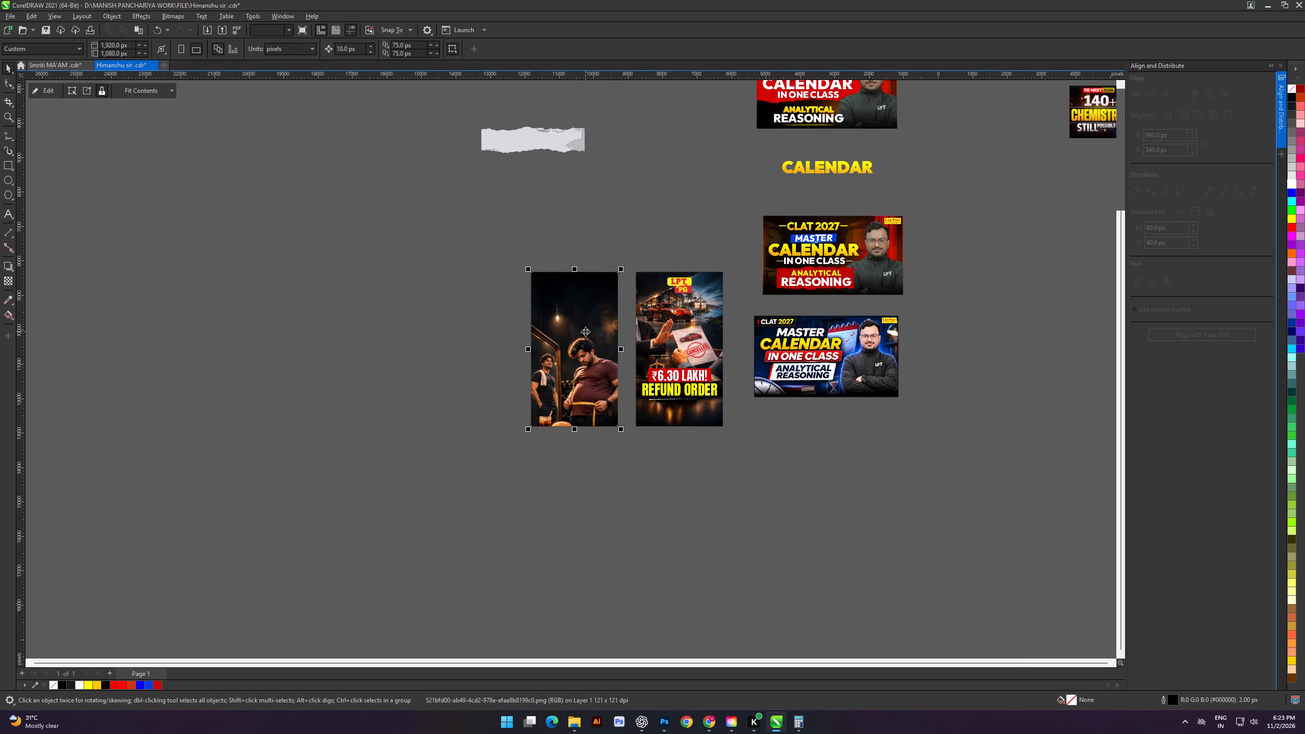
# Scale the background image proportionally to about 2556 × 5202 px, just covering the frame's width.
pyautogui.scroll(7, 587, 354)
pyautogui.keyDown('shift'); pyautogui.moveTo(660, 534); pyautogui.dragTo(653, 534); pyautogui.keyUp('shift')
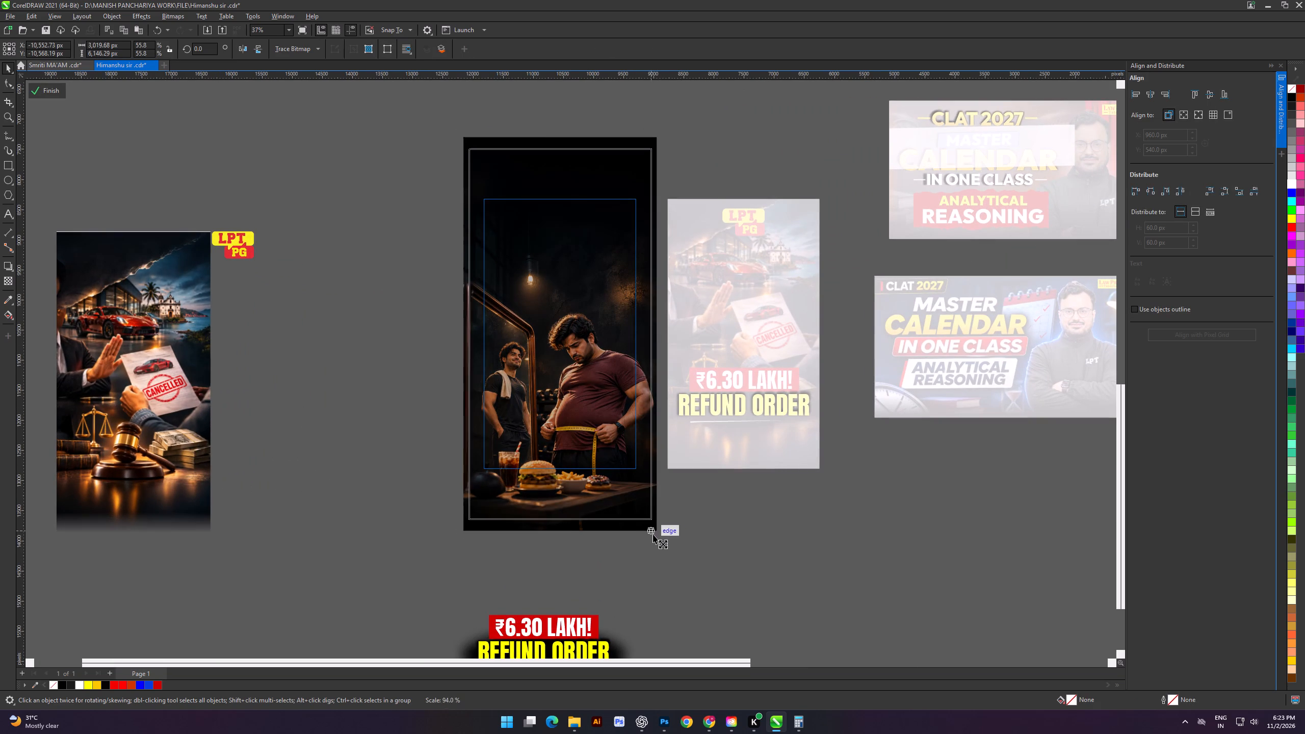
pyautogui.keyDown('shift'); pyautogui.moveTo(653, 534); pyautogui.dragTo(641, 531); pyautogui.keyUp('shift')
pyautogui.scroll(2, 542, 409)
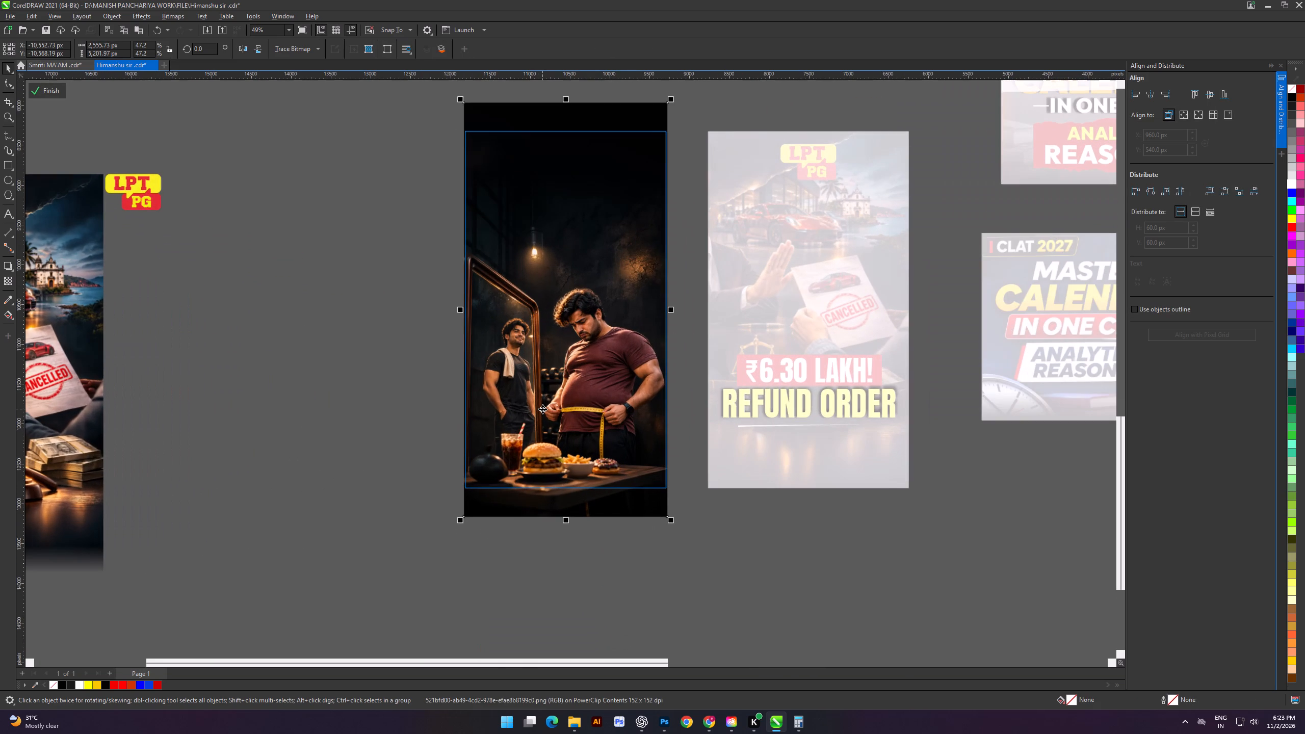
# Nudge the background image up about 230 px within the frame and finish editing the PowerClip.
pyautogui.press('Up')
pyautogui.press('Up')
pyautogui.press('Up')
pyautogui.press('Up')
pyautogui.press('Up')
pyautogui.press('Up')
pyautogui.press('Up')
pyautogui.press('Up')
pyautogui.press('Up')
pyautogui.press('Up')
pyautogui.press('Up')
pyautogui.press('Up')
pyautogui.press('Up')
pyautogui.press('Up')
pyautogui.press('Up')
pyautogui.press('Up')
pyautogui.press('Up')
pyautogui.press('Up')
pyautogui.press('Up')
pyautogui.press('Up')
pyautogui.press('Up')
pyautogui.press('Up')
pyautogui.press('Up')
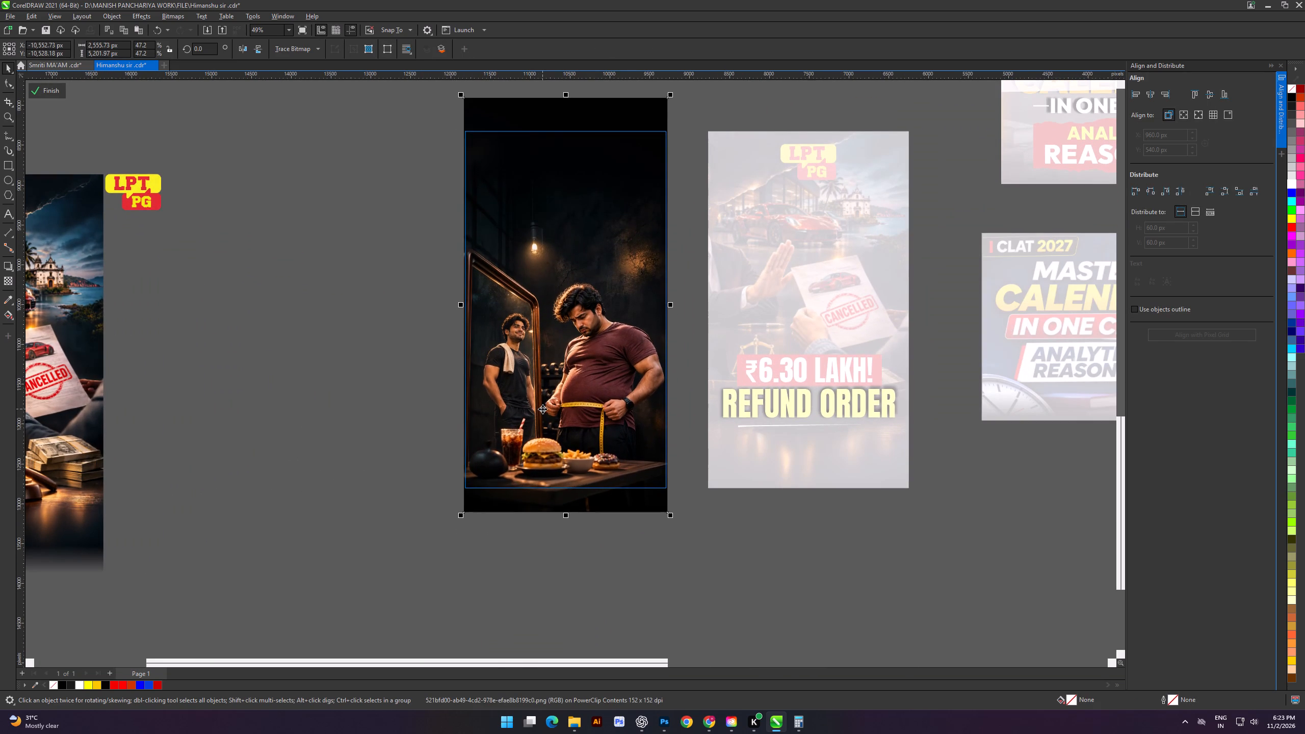
pyautogui.press('Down')
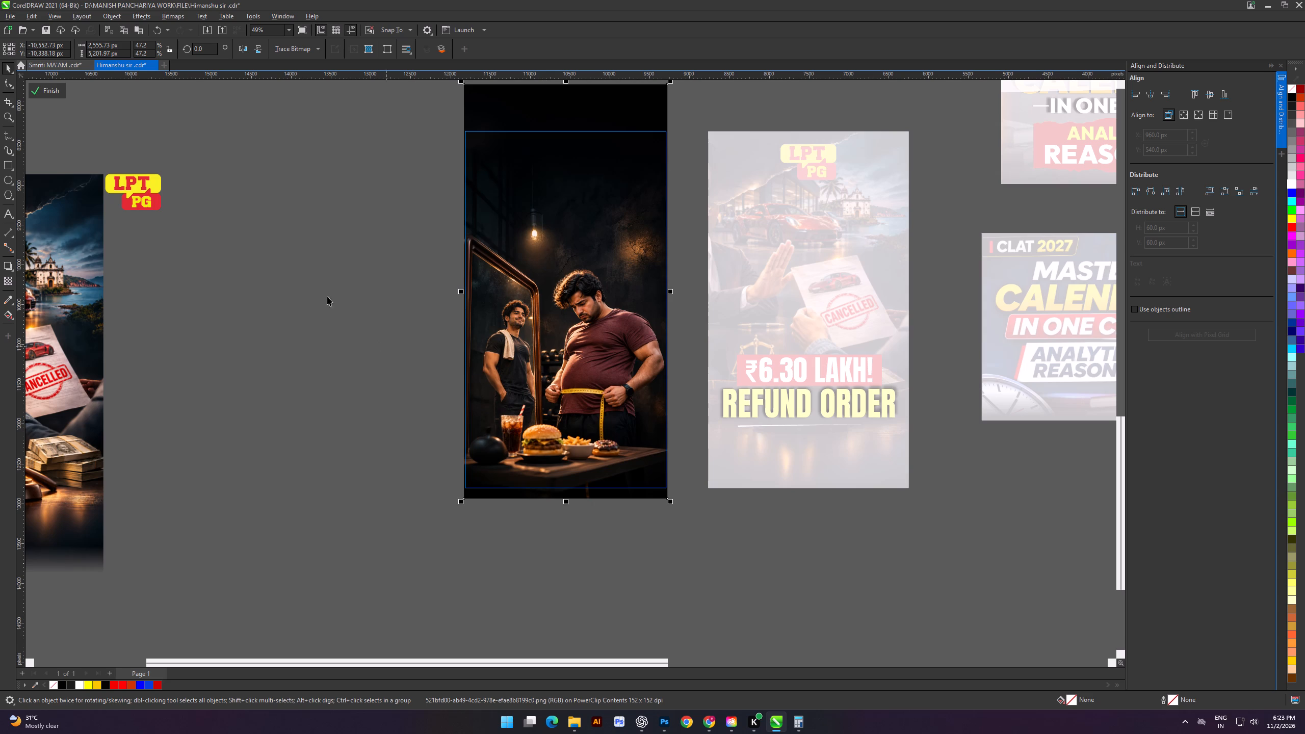
pyautogui.click(46, 94)
pyautogui.click(152, 217)
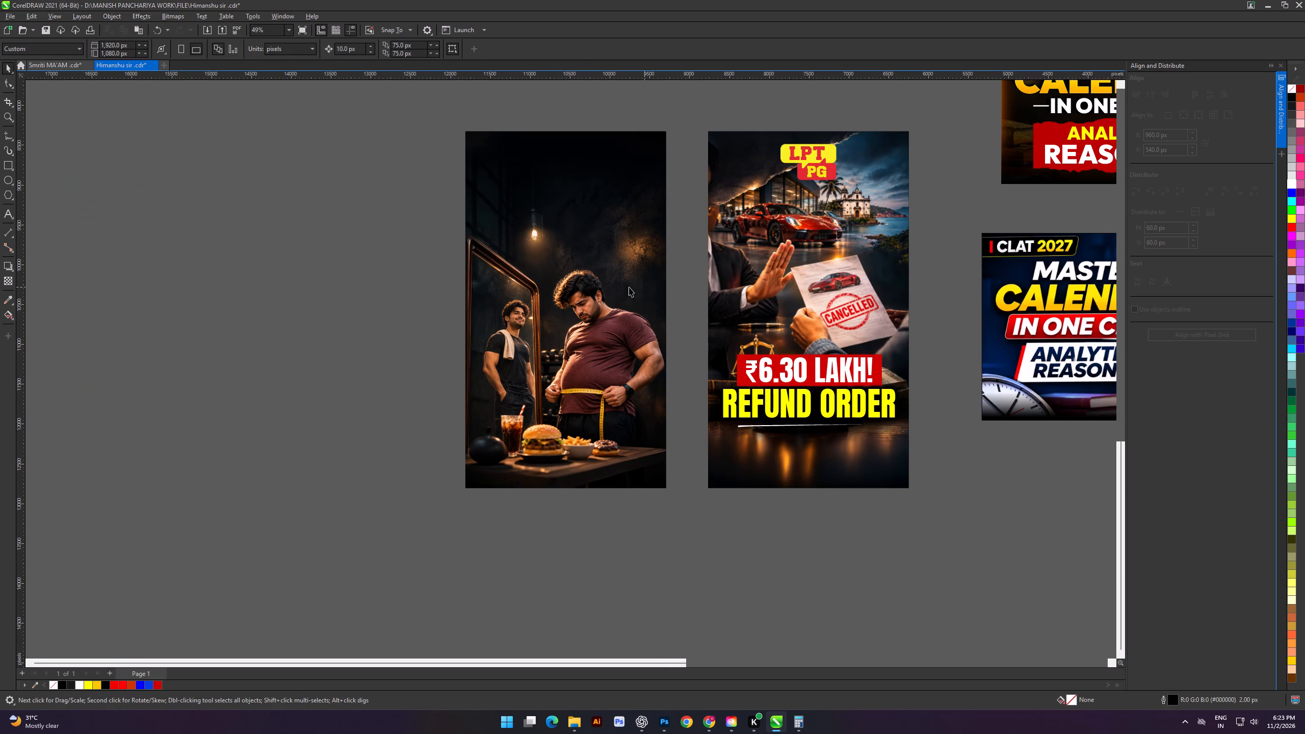
# Reopen the new reel's PowerClip contents, nudge the background image down about 150 px, and finish editing.
pyautogui.click(347, 346)
pyautogui.keyDown('alt'); pyautogui.scroll(2, 566, 327); pyautogui.keyUp('alt')
pyautogui.click(372, 290)
pyautogui.scroll(-4, 495, 295)
pyautogui.keyDown('alt'); pyautogui.scroll(3, 499, 293); pyautogui.keyUp('alt')
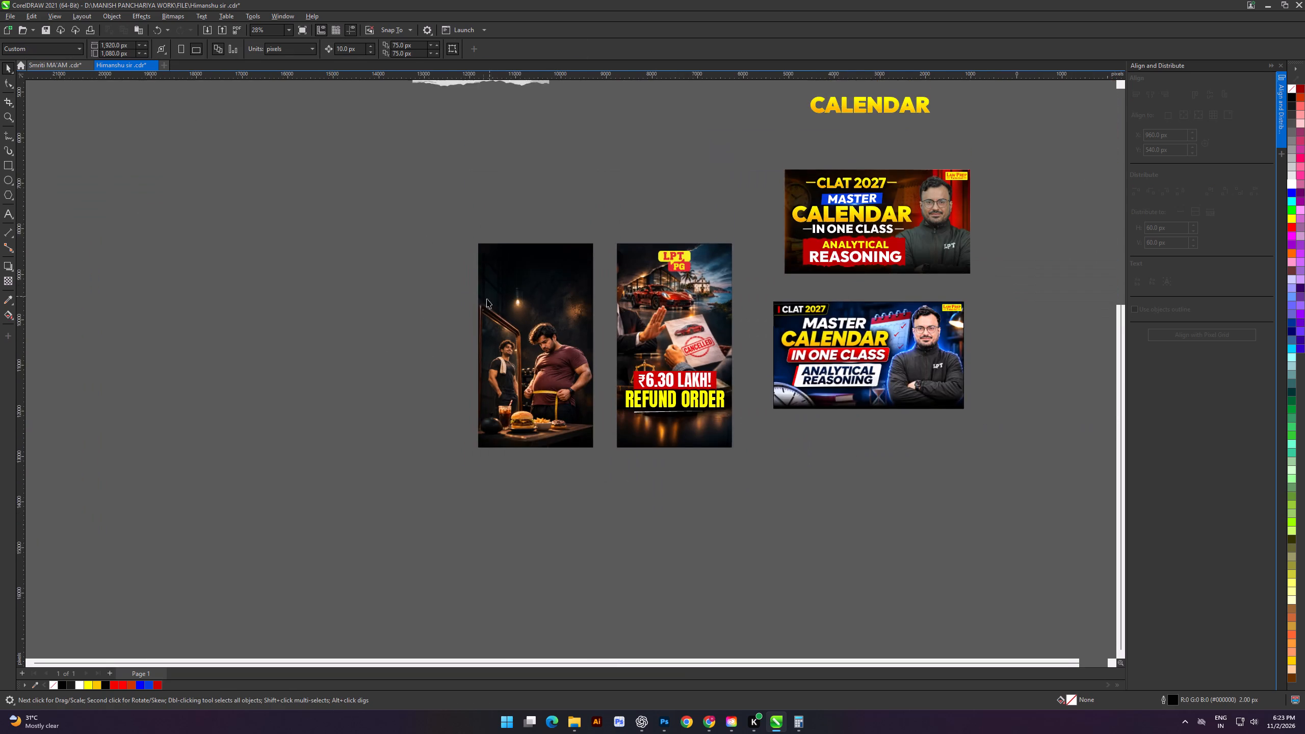
pyautogui.keyDown('alt'); pyautogui.scroll(2, 487, 299); pyautogui.keyUp('alt')
pyautogui.doubleClick(546, 366)
pyautogui.click(551, 366)
pyautogui.press('Down')
pyautogui.press('Down')
pyautogui.press('Down')
pyautogui.press('Down')
pyautogui.press('Down')
pyautogui.press('Down')
pyautogui.press('Down')
pyautogui.press('Down')
pyautogui.press('Down')
pyautogui.press('Down')
pyautogui.press('Down')
pyautogui.press('Down')
pyautogui.press('Down')
pyautogui.press('Down')
pyautogui.press('Down')
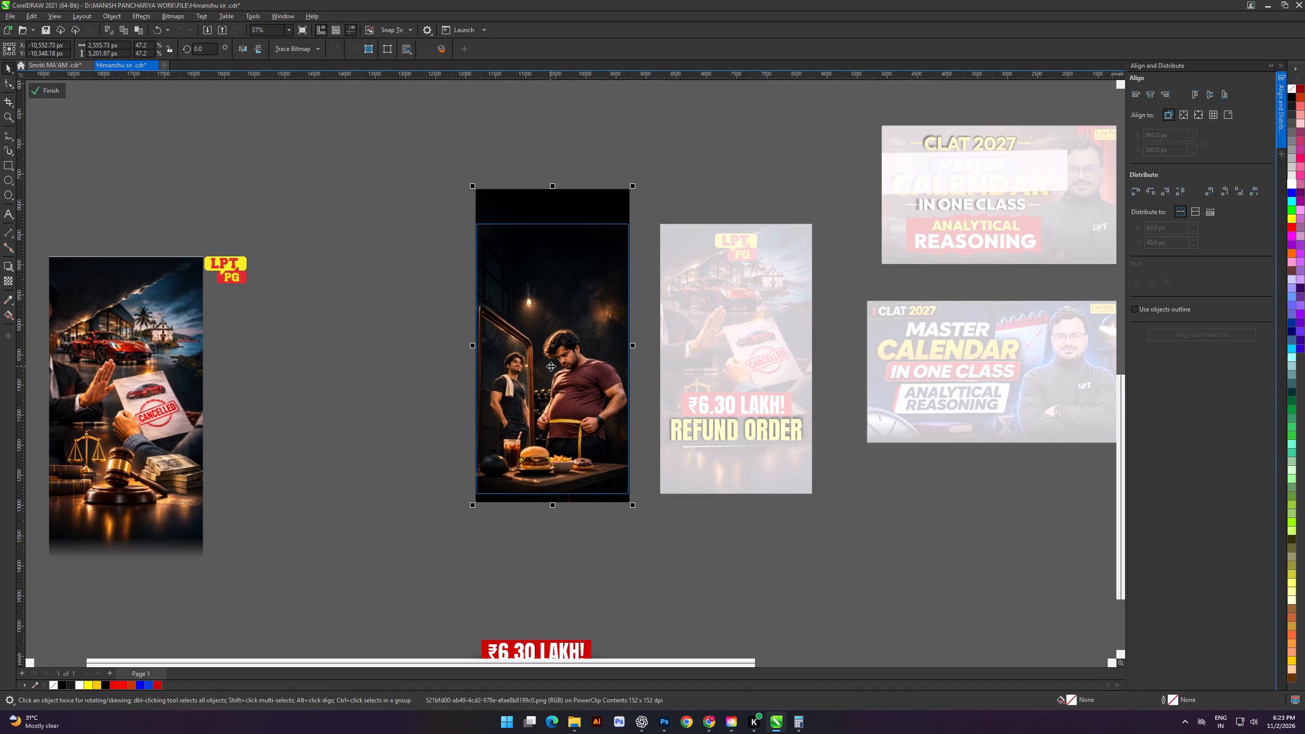
pyautogui.click(30, 95)
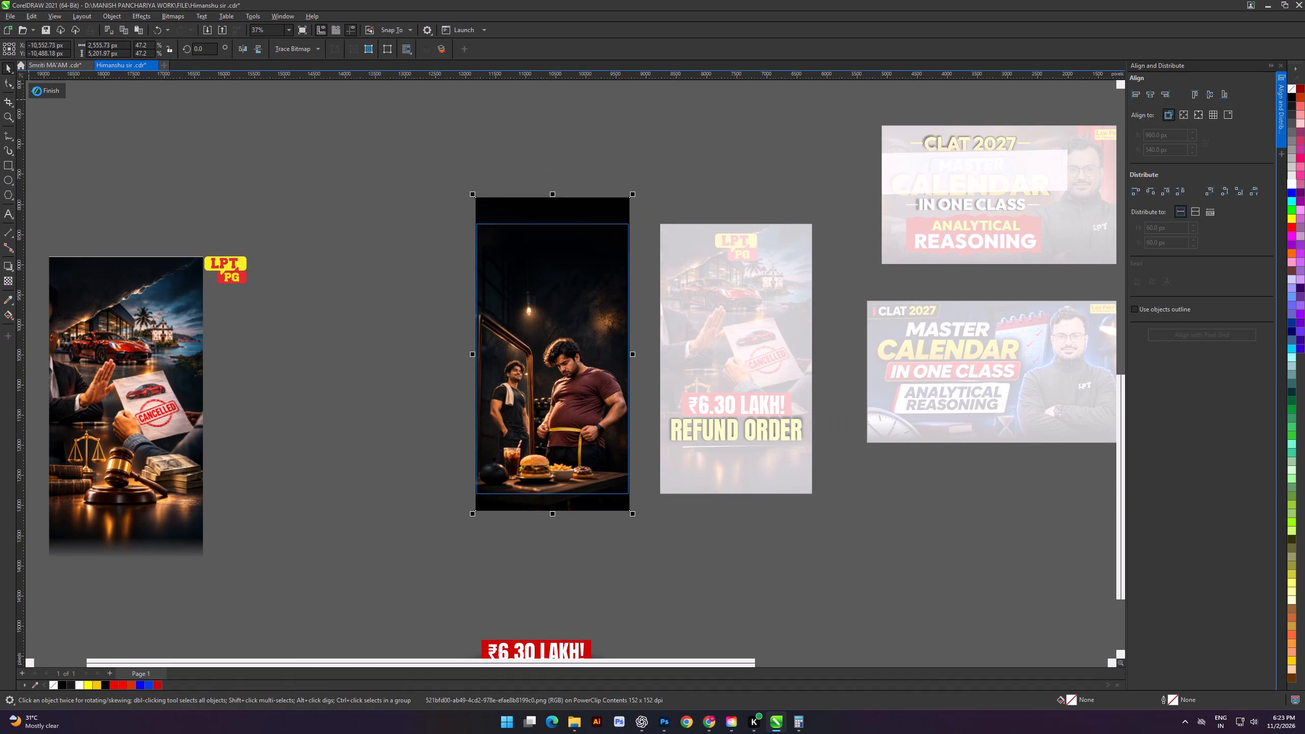
pyautogui.click(182, 173)
# Examine the PowerClip contents of the original "₹6.30 LAKH! REFUND ORDER" reel, then leave editing.
pyautogui.doubleClick(795, 484)
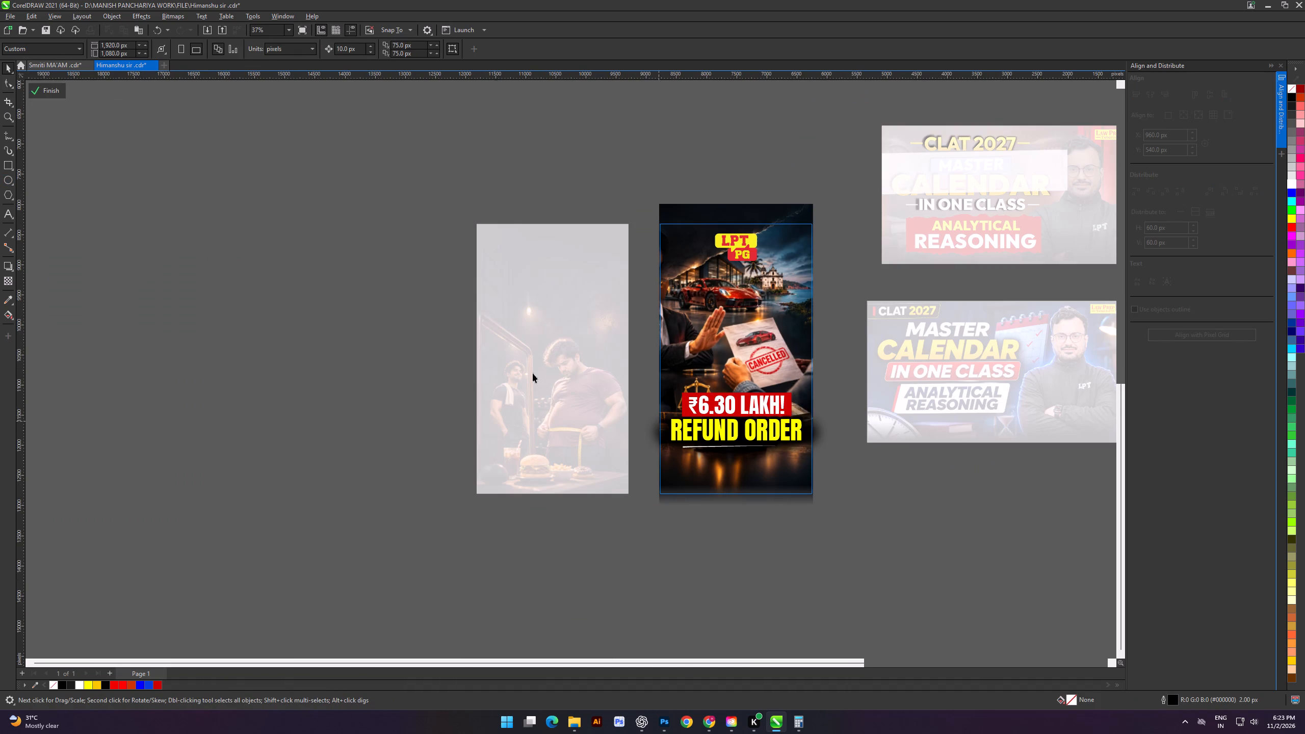
pyautogui.click(54, 86)
pyautogui.click(88, 369)
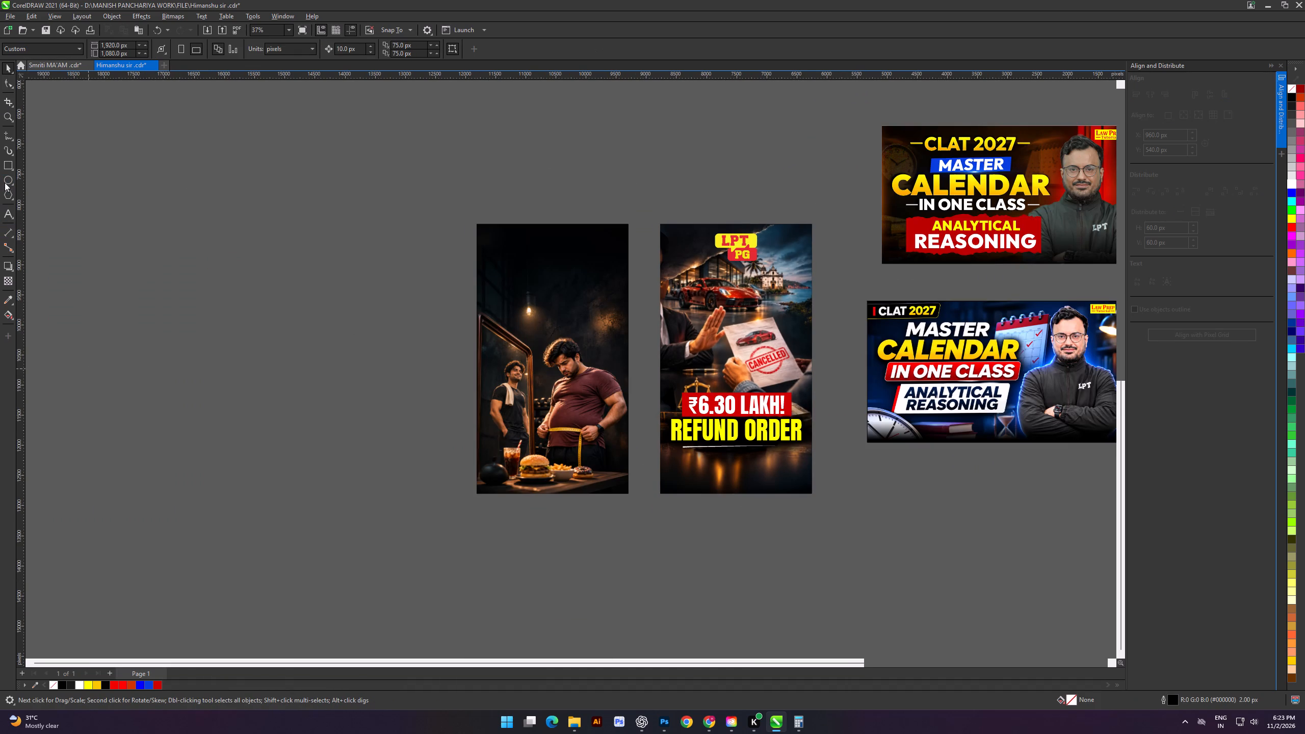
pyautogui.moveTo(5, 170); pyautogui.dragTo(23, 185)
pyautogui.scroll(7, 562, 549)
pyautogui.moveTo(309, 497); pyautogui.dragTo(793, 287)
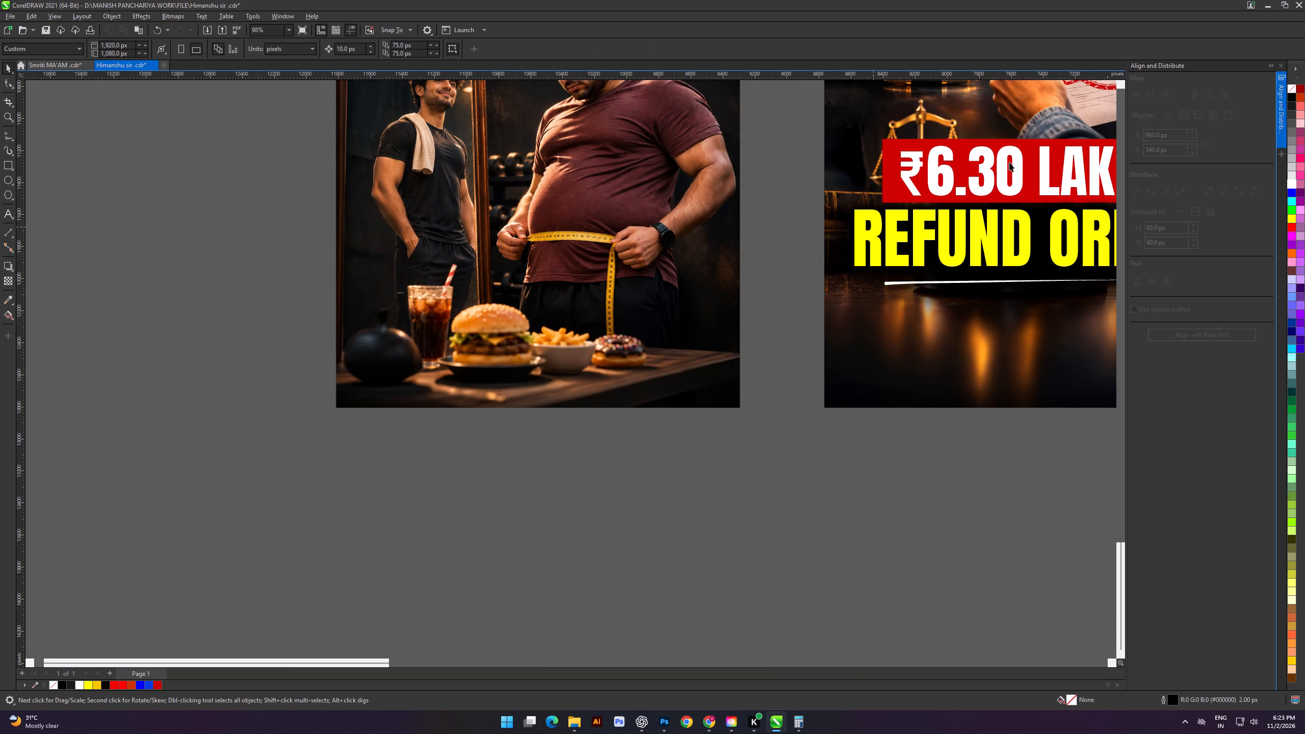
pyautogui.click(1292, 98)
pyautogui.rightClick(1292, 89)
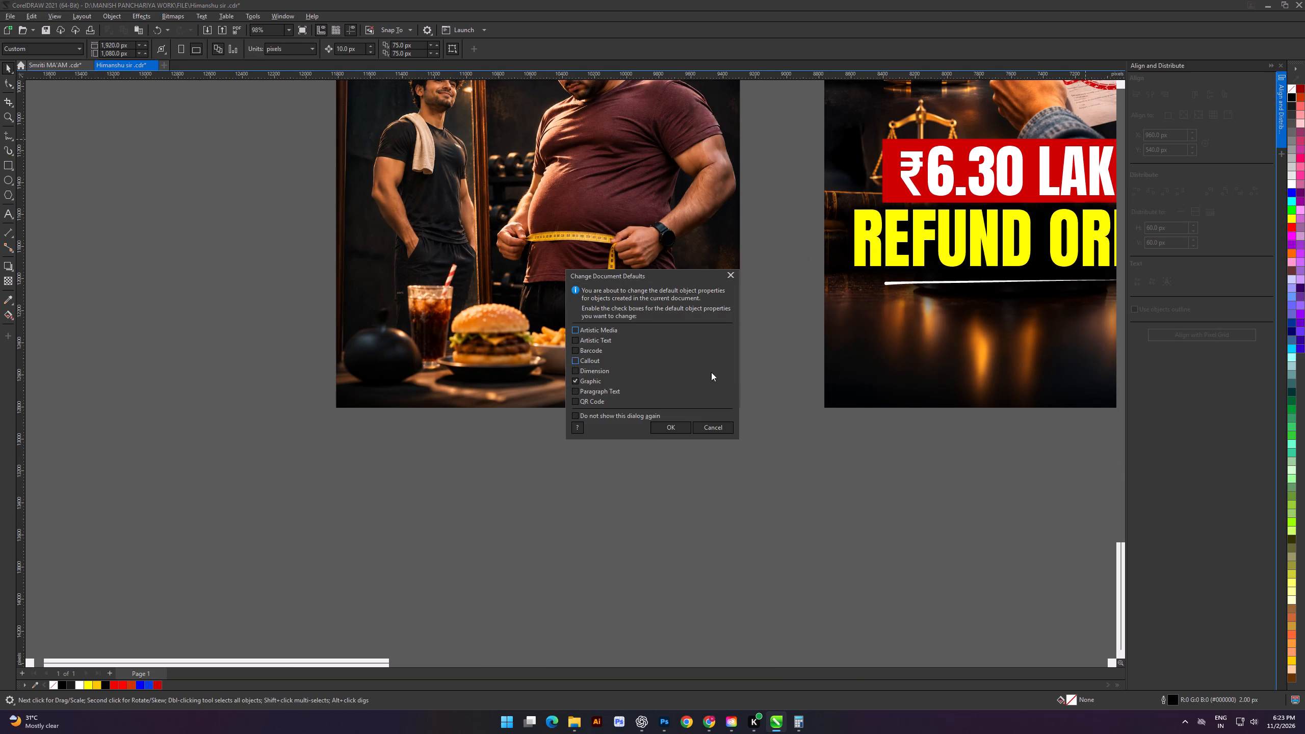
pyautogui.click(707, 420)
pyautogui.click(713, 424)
# Draw a rectangle about 3391 × 1050 px across the bottom of the new reel, filled black with no outline.
pyautogui.click(5, 165)
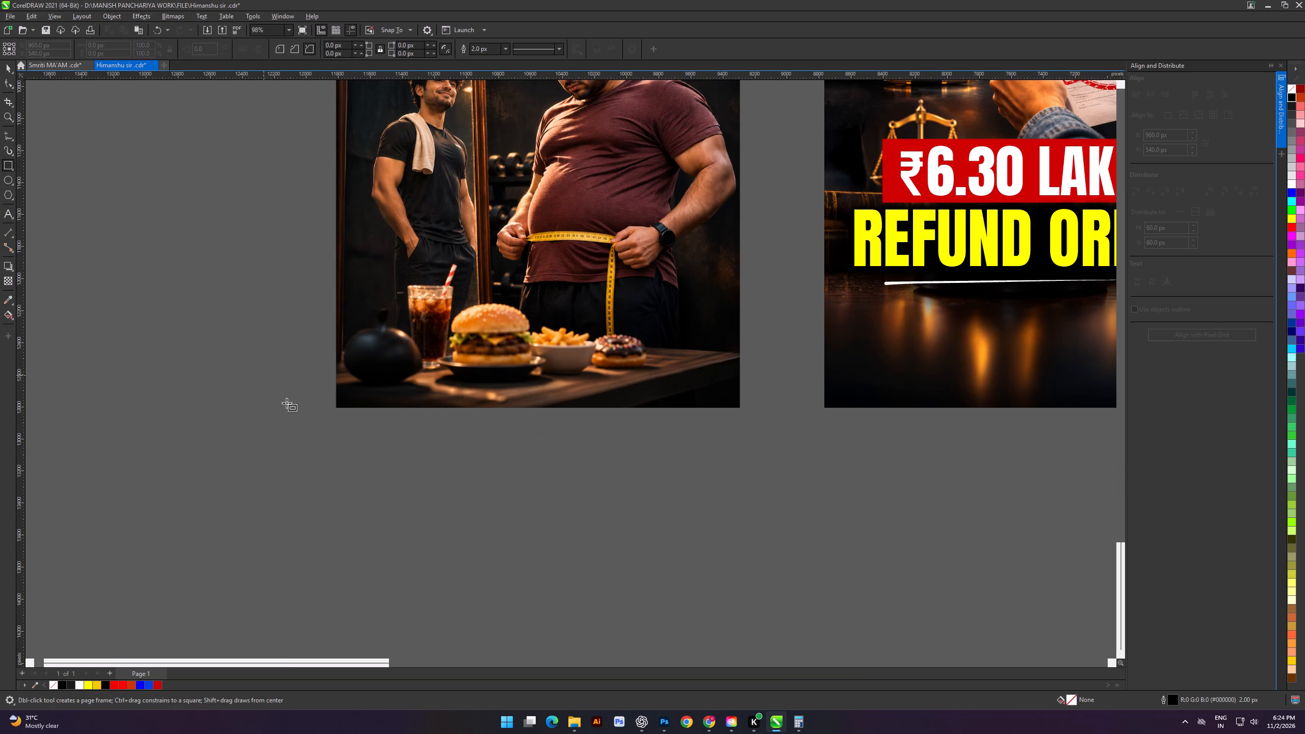
pyautogui.moveTo(269, 463); pyautogui.dragTo(813, 295)
pyautogui.click(1294, 96)
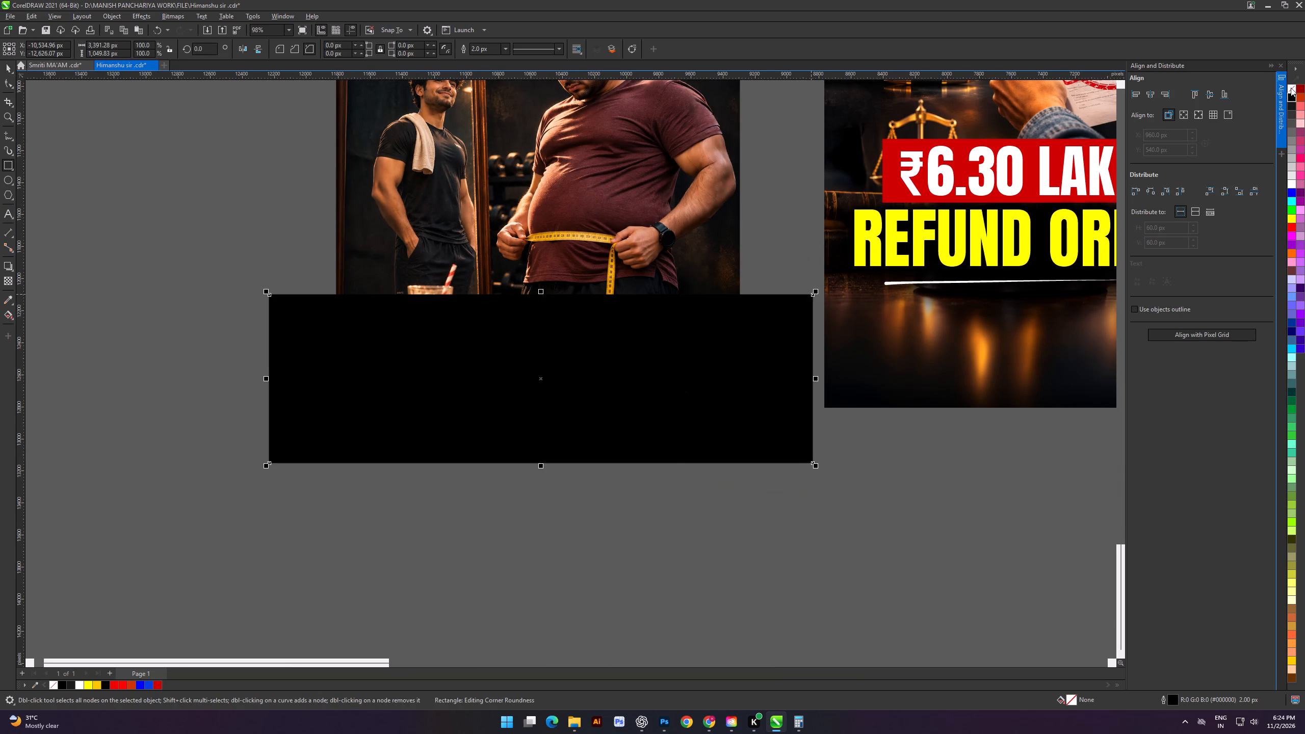
pyautogui.rightClick(1291, 87)
pyautogui.click(1248, 95)
# Apply a vertical fountain transparency to the black rectangle, fading it from solid at the bottom to transparent at the top.
pyautogui.click(6, 280)
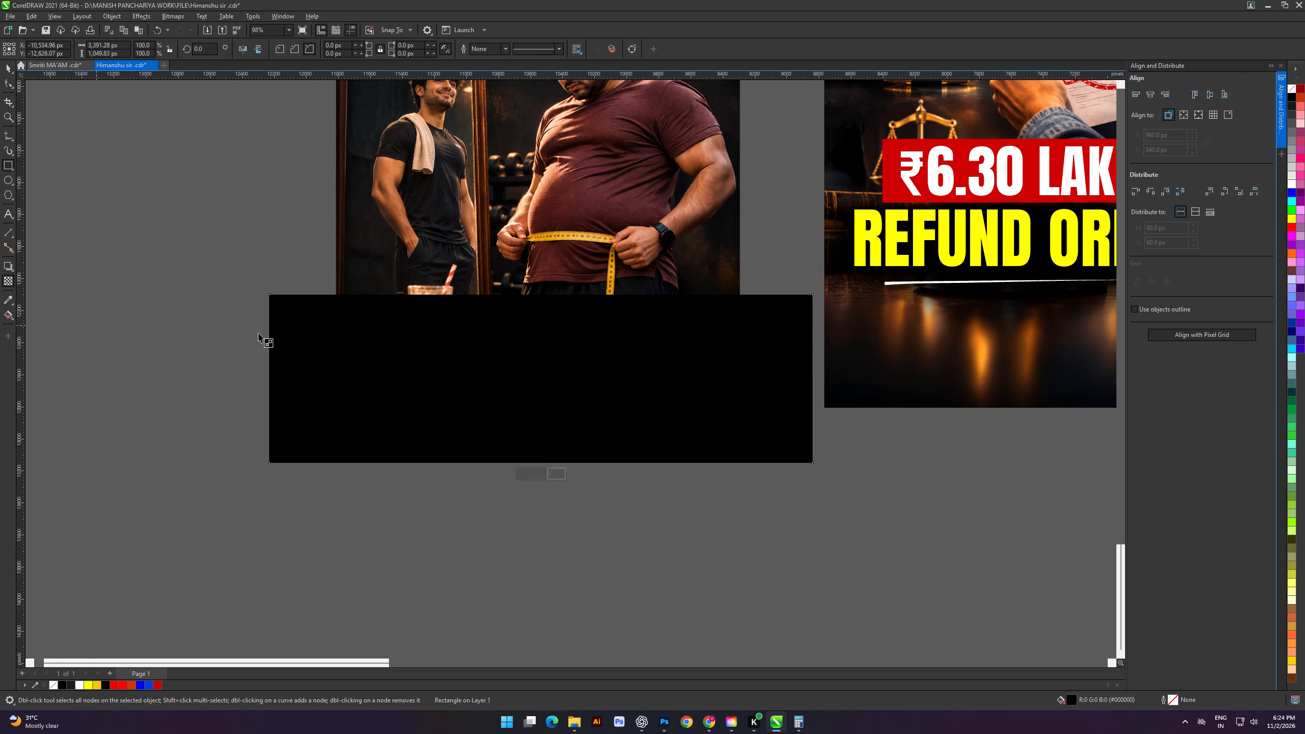
pyautogui.scroll(4, 461, 333)
pyautogui.moveTo(614, 444); pyautogui.dragTo(614, 276)
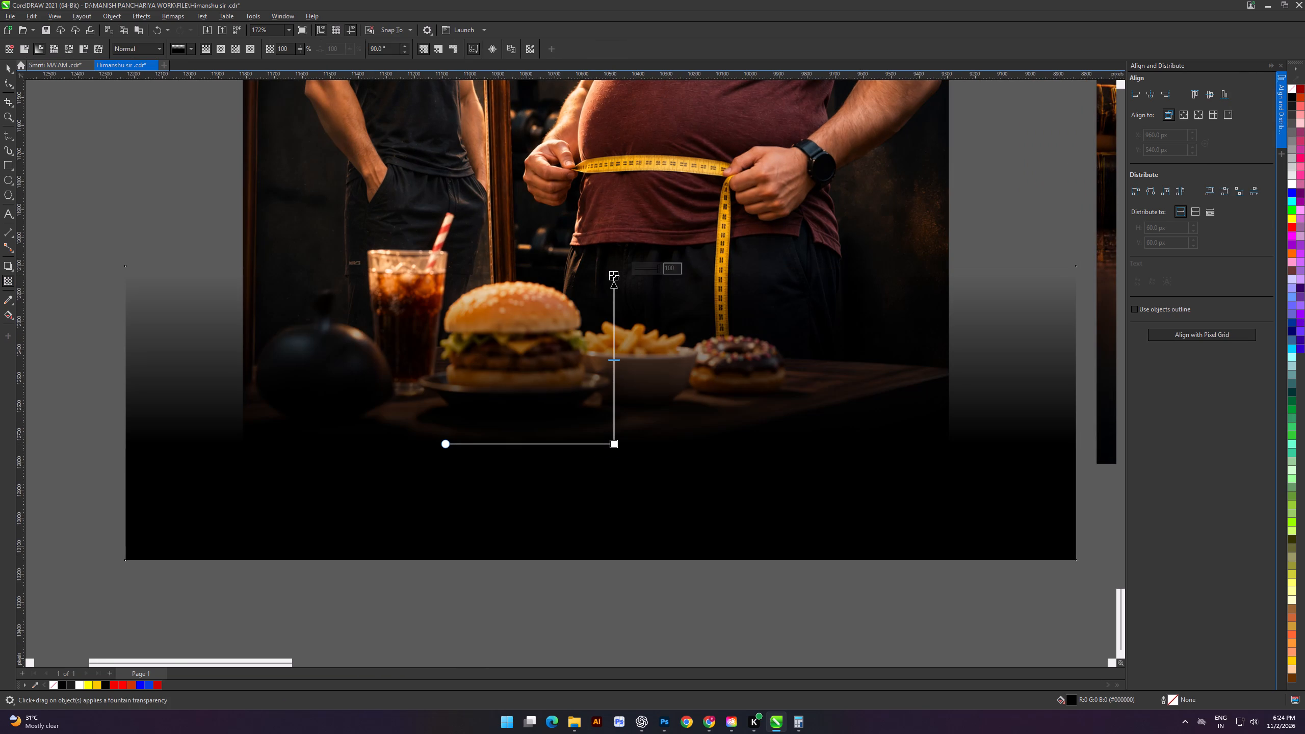
# Lower the faded rectangle over the bottom edge of the new reel and PowerClip it inside the frame.
pyautogui.click(8, 69)
pyautogui.click(130, 187)
pyautogui.moveTo(679, 456); pyautogui.dragTo(678, 509)
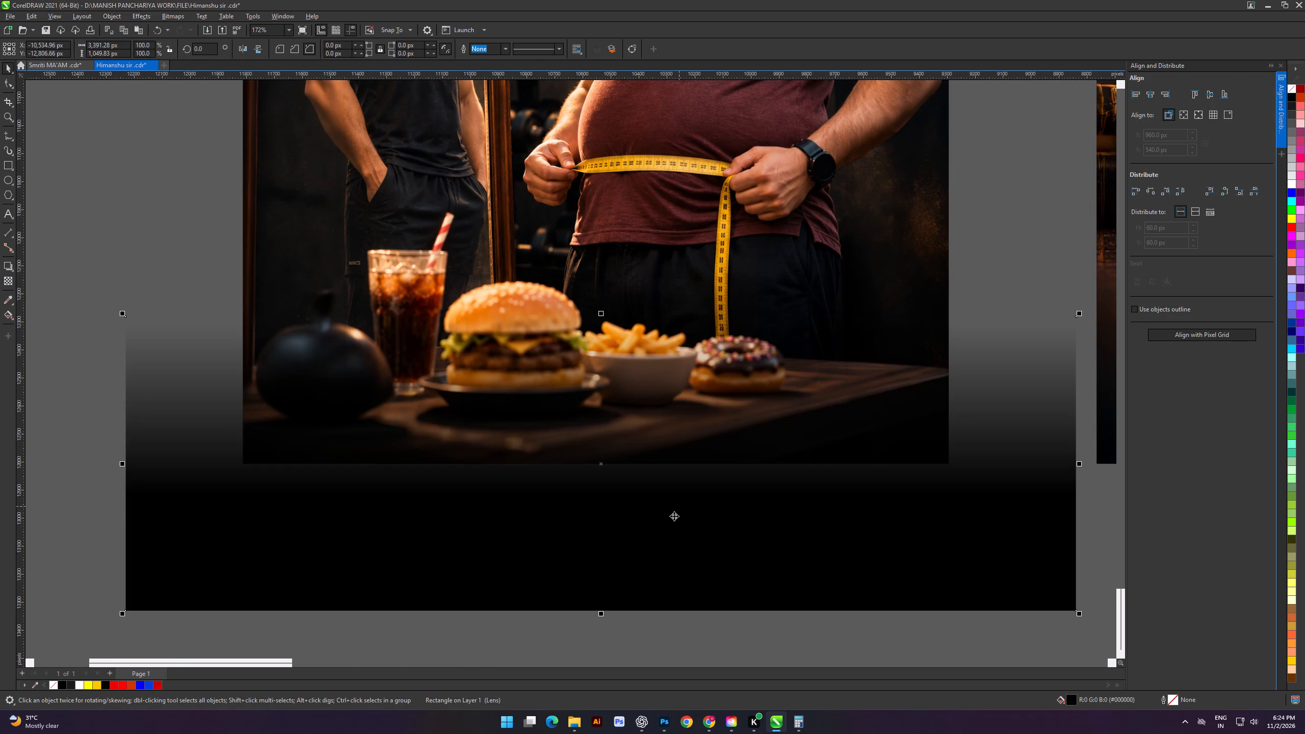
pyautogui.moveTo(669, 528); pyautogui.dragTo(670, 500)
pyautogui.scroll(-5, 667, 498)
pyautogui.press('d')
pyautogui.click(695, 295)
pyautogui.moveTo(217, 362); pyautogui.dragTo(225, 361)
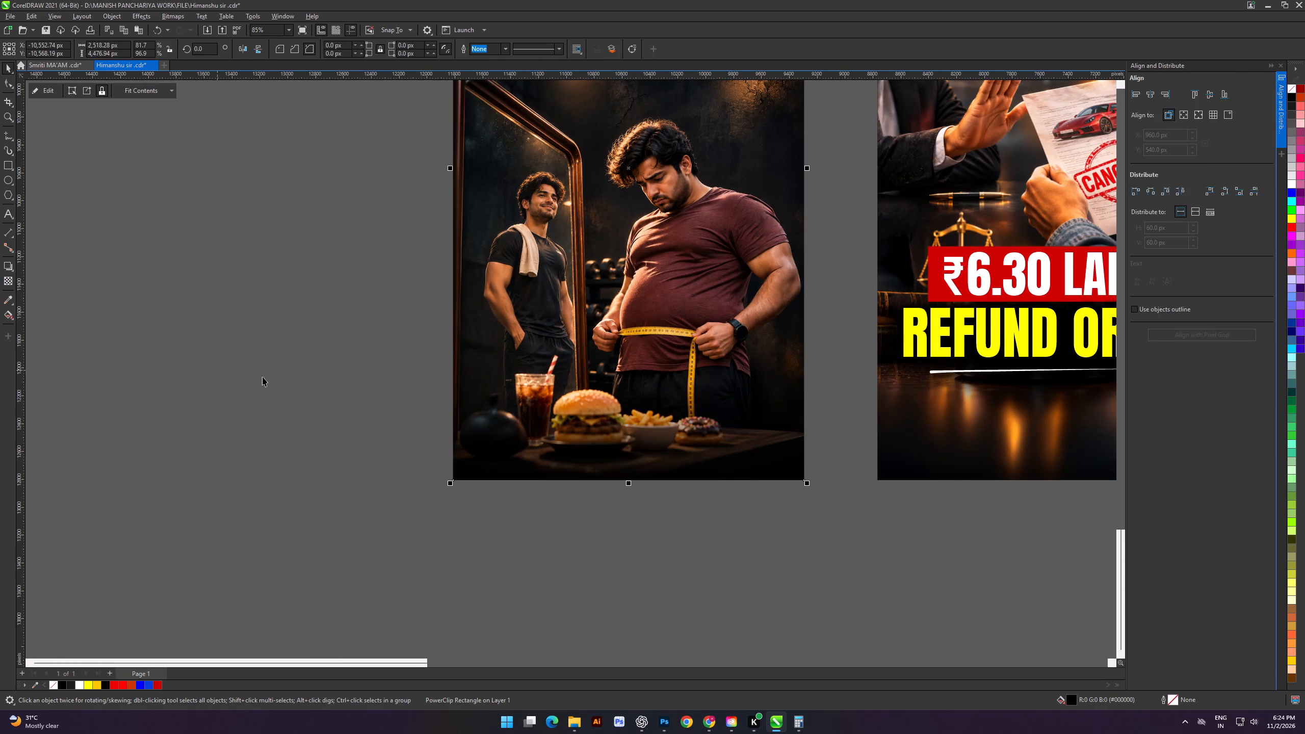
pyautogui.scroll(-5, 494, 398)
pyautogui.keyDown('alt'); pyautogui.scroll(6, 533, 388); pyautogui.keyUp('alt')
pyautogui.click(296, 248)
# Add artistic text left of the new reel, using the copied headline "Weight Around Learn the Idiom".
pyautogui.keyDown('alt'); pyautogui.scroll(5, 408, 252); pyautogui.keyUp('alt')
pyautogui.click(7, 207)
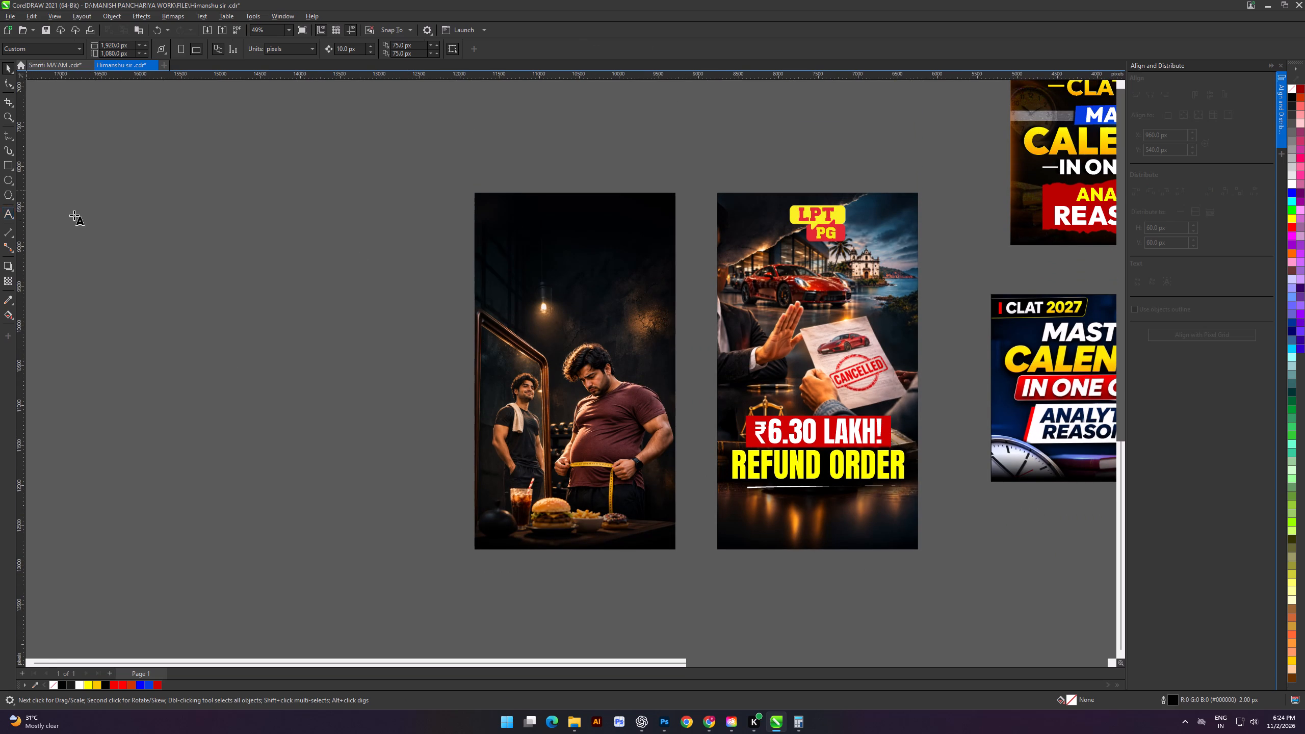
pyautogui.click(105, 215)
pyautogui.write('SADSAD')
pyautogui.hotkey('ctrl', 'a')
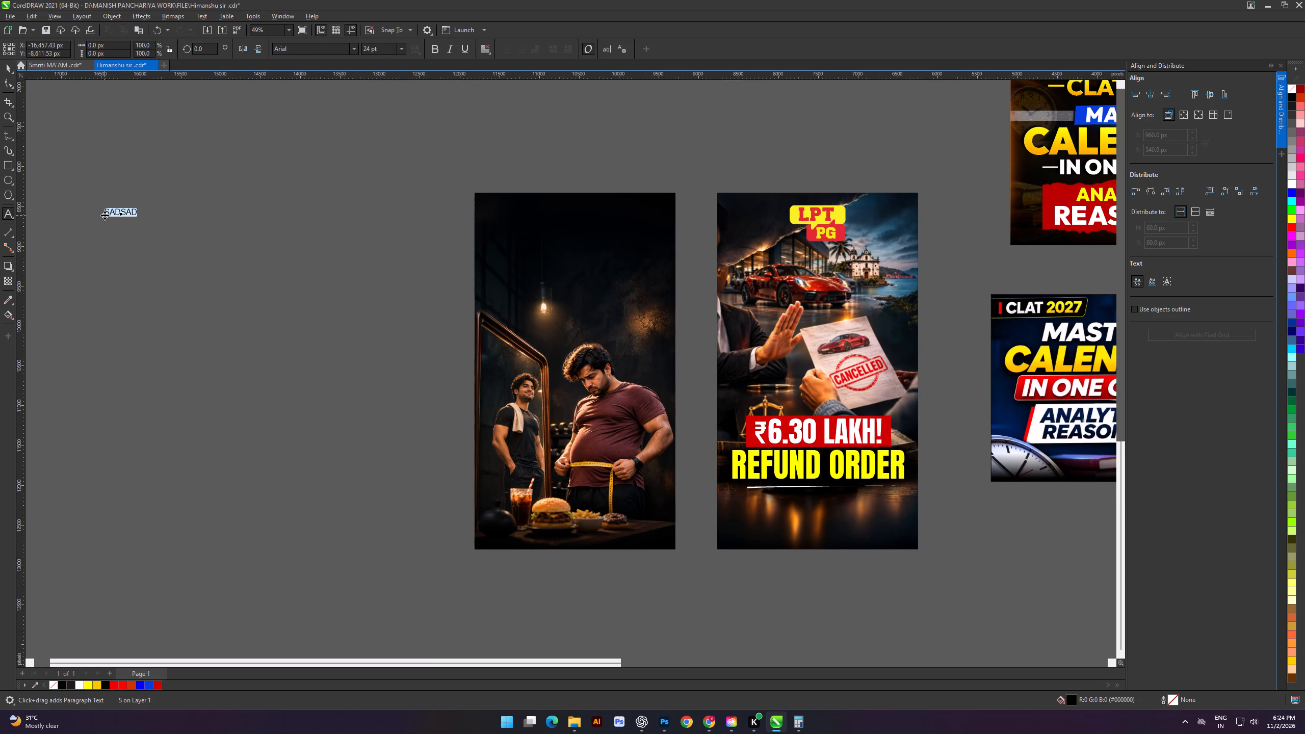
pyautogui.press('super+v')
pyautogui.click(1189, 596)
pyautogui.hotkey('ctrl', 'v')
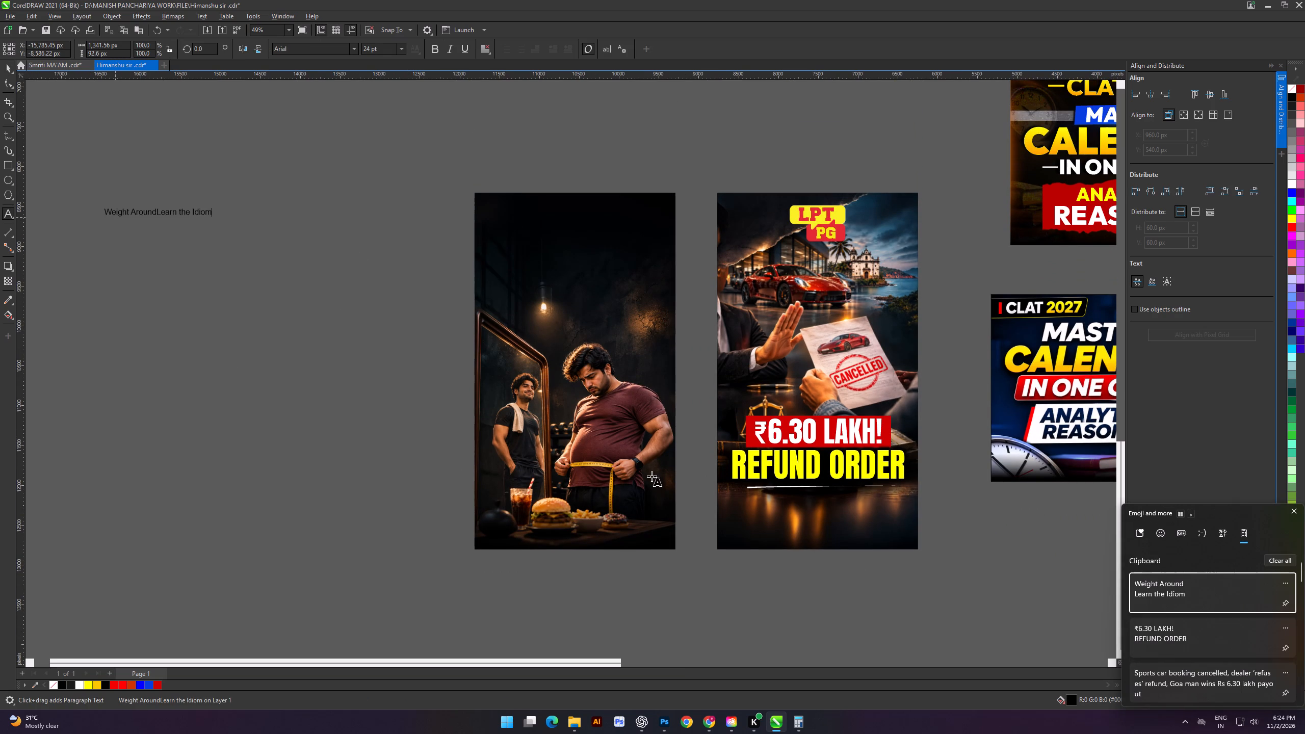
pyautogui.click(2, 64)
pyautogui.click(154, 109)
pyautogui.moveTo(173, 210); pyautogui.dragTo(323, 212)
pyautogui.click(303, 267)
pyautogui.scroll(6, 279, 218)
pyautogui.doubleClick(345, 212)
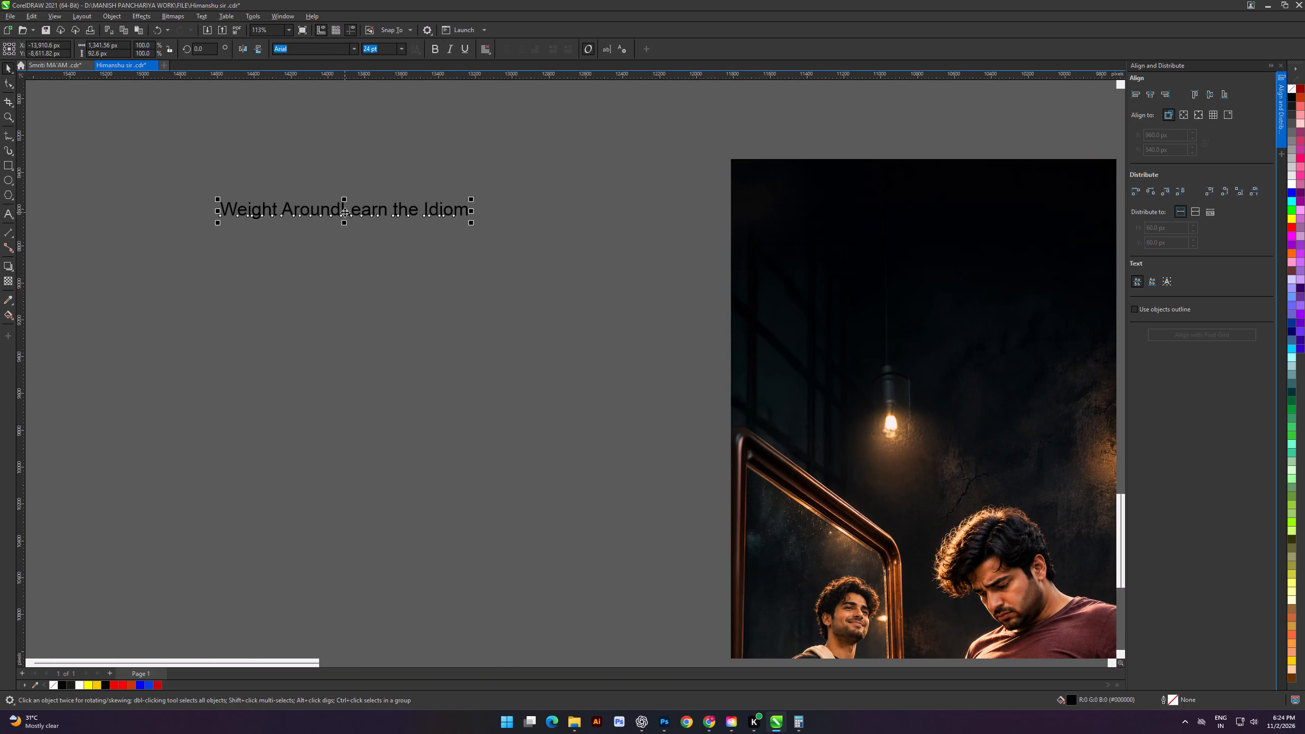
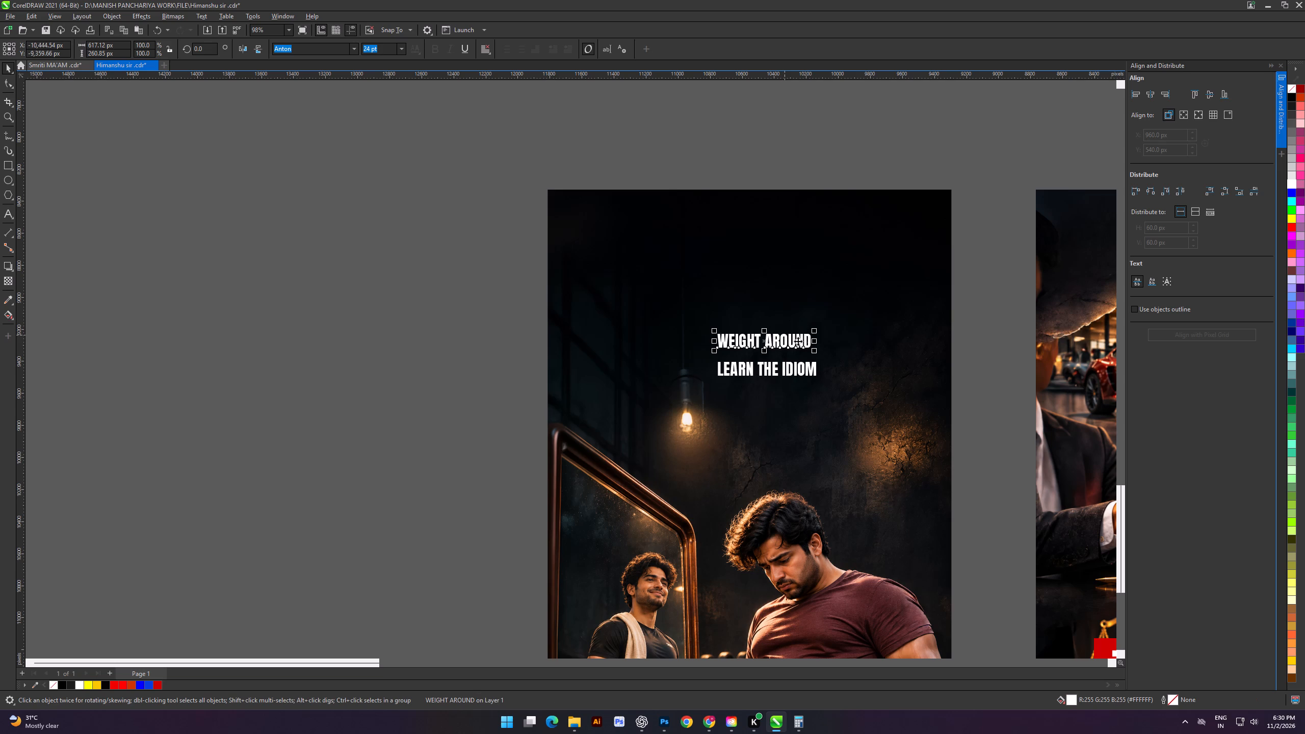
pyautogui.keyDown('shift'); pyautogui.moveTo(814, 350); pyautogui.dragTo(932, 410); pyautogui.keyUp('shift')
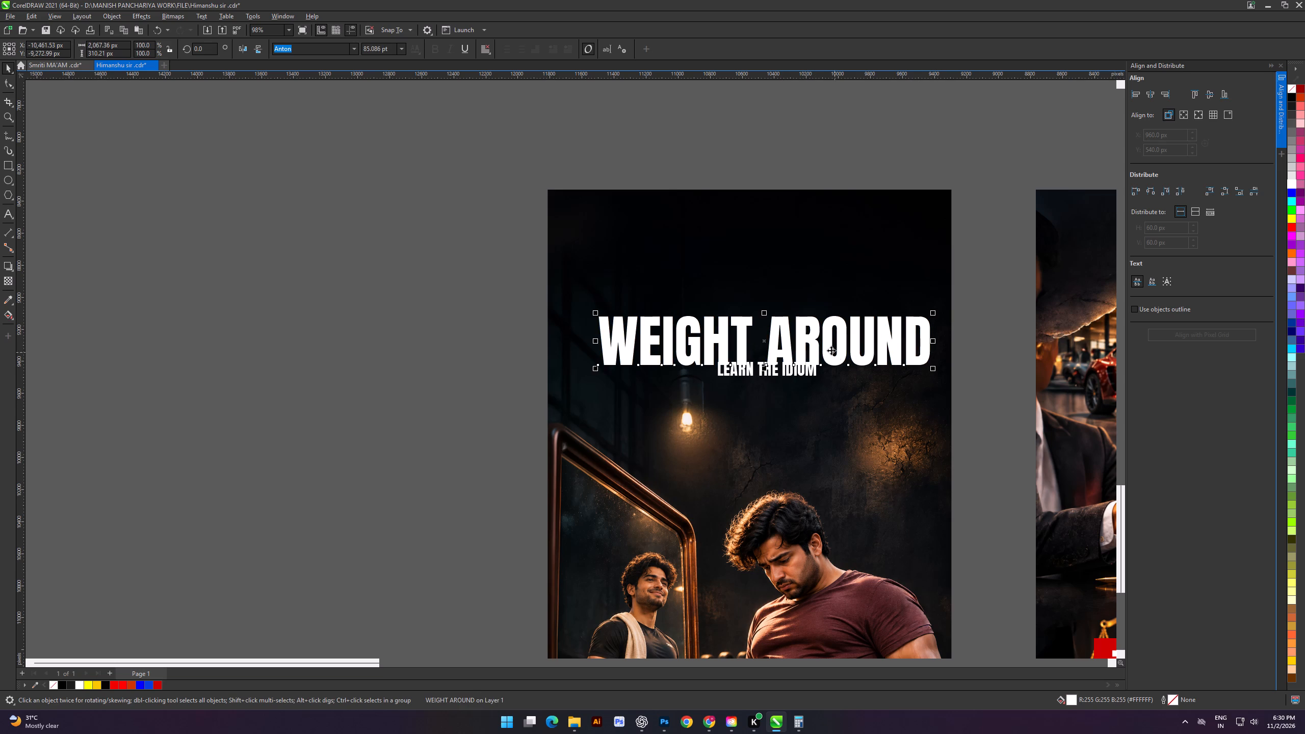
pyautogui.moveTo(828, 350); pyautogui.dragTo(816, 353)
# Bring "LEARN THE IDIOM" to the front, enlarge it to about 65 pt and place it just below "WEIGHT AROUND".
pyautogui.moveTo(322, 327); pyautogui.dragTo(920, 455)
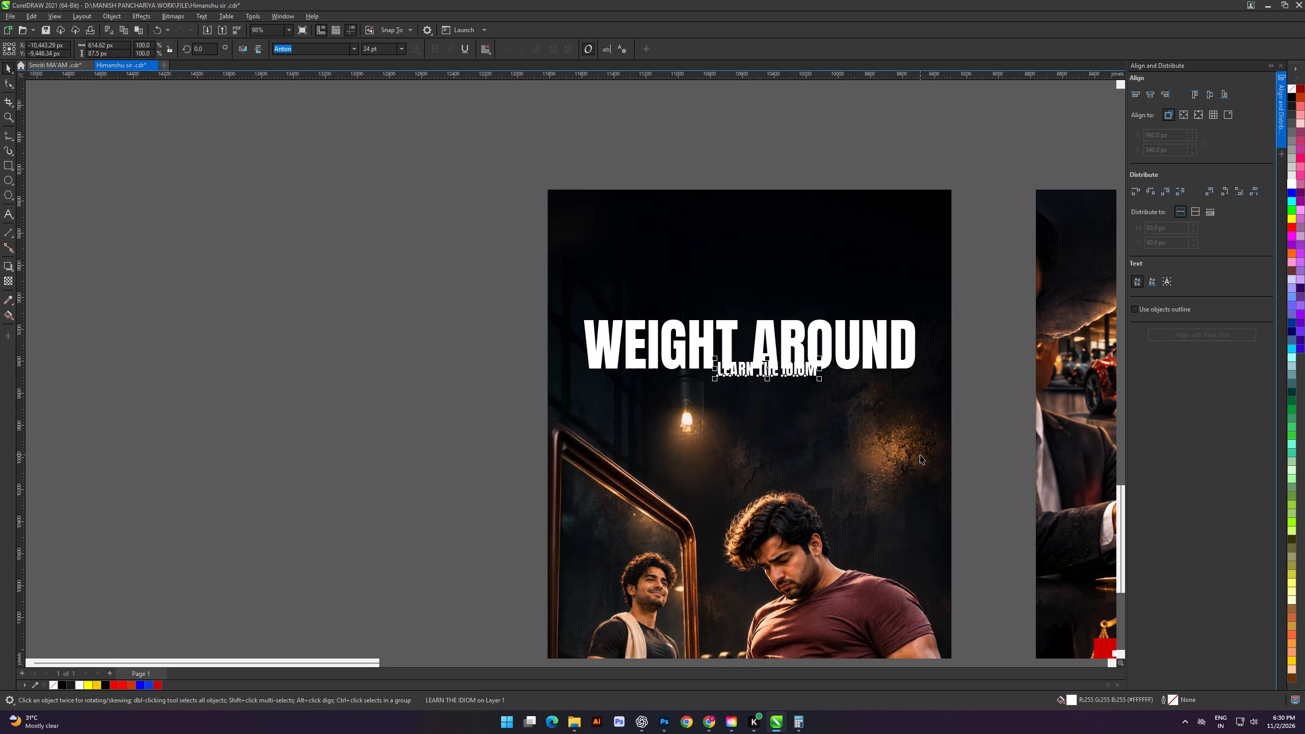
pyautogui.hotkey('shift', 'pageup')
pyautogui.scroll(3, 869, 433)
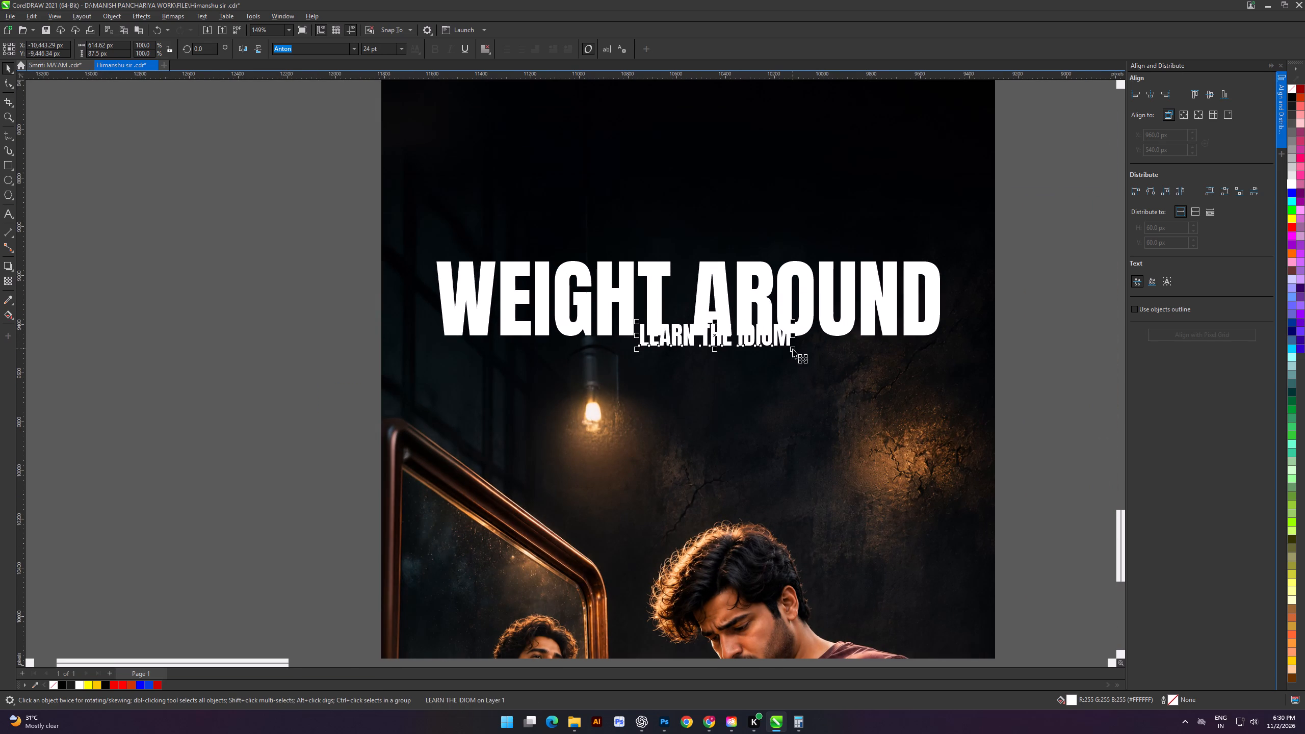
pyautogui.keyDown('shift'); pyautogui.moveTo(792, 349); pyautogui.dragTo(920, 443); pyautogui.keyUp('shift')
pyautogui.moveTo(782, 352); pyautogui.dragTo(770, 398)
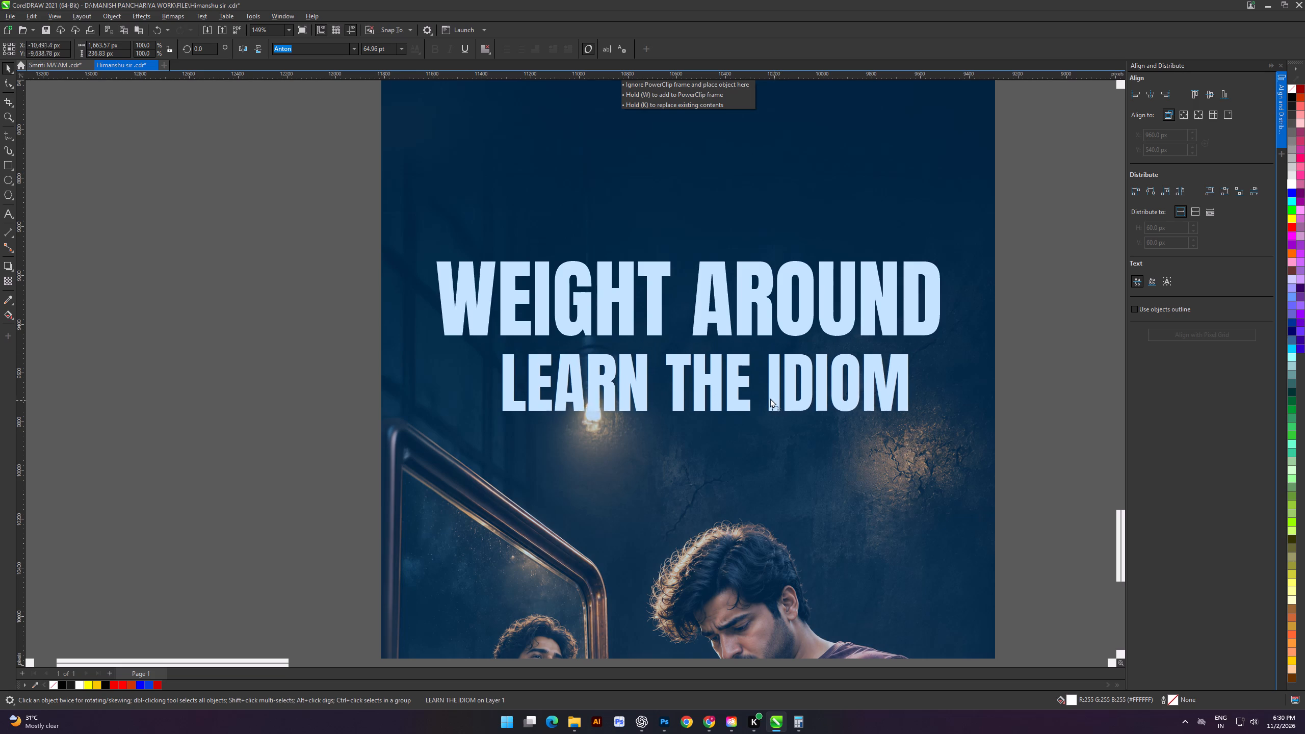
pyautogui.moveTo(770, 398); pyautogui.dragTo(763, 397)
# Align "WEIGHT AROUND" and "LEARN THE IDIOM" on a common vertical centre line.
pyautogui.click(260, 242)
pyautogui.moveTo(241, 217); pyautogui.dragTo(1068, 464)
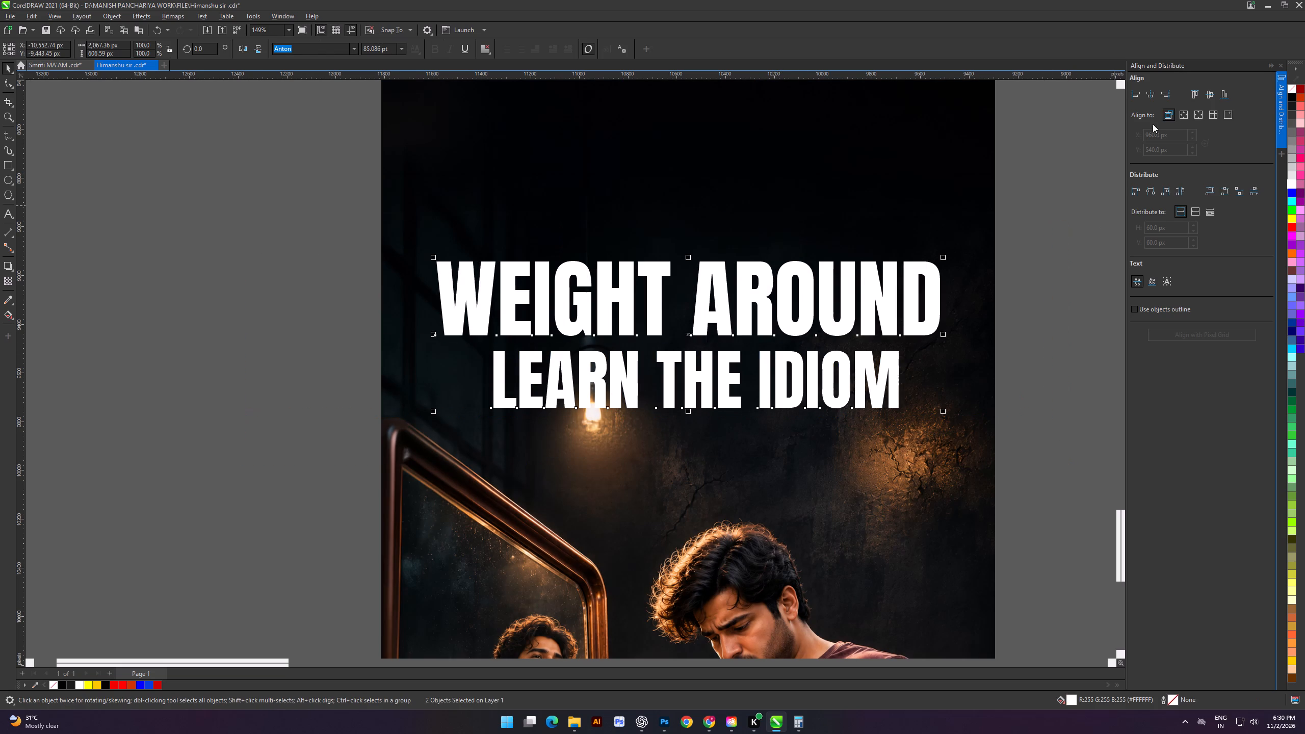
pyautogui.click(1152, 91)
pyautogui.click(137, 294)
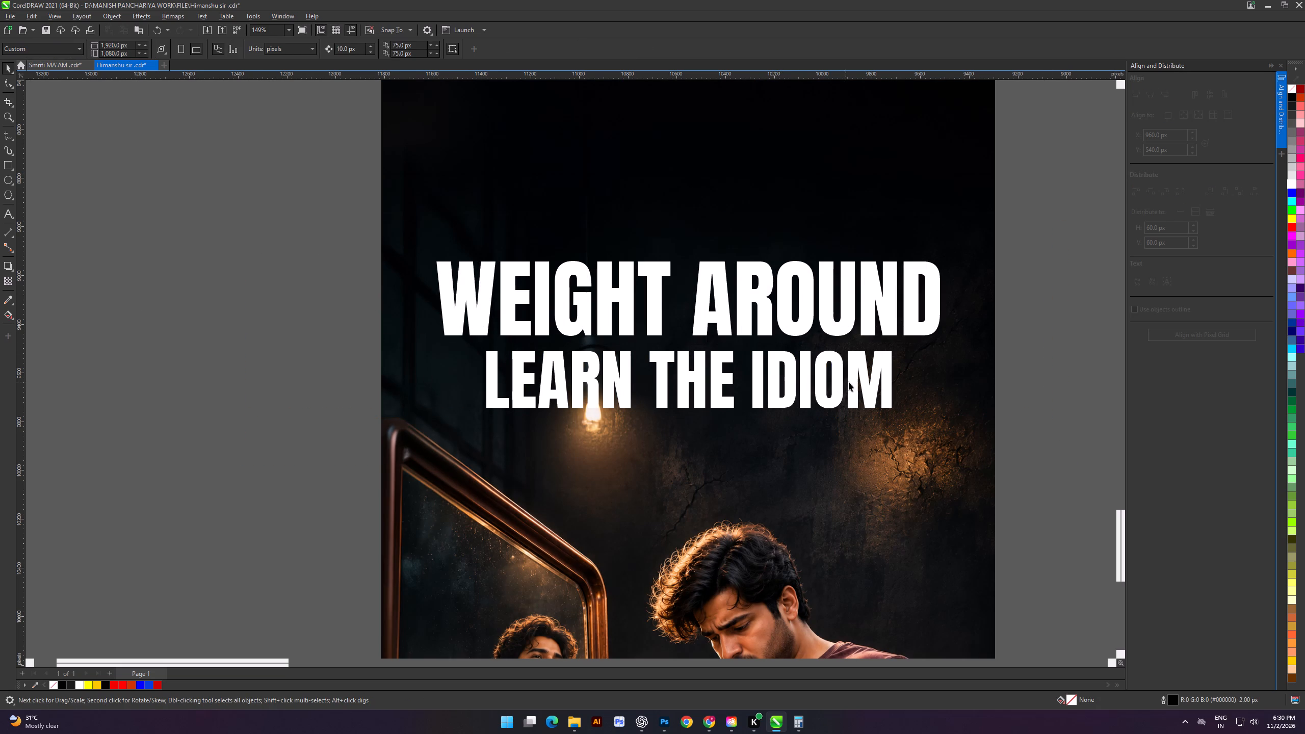
pyautogui.moveTo(859, 382); pyautogui.dragTo(866, 381)
pyautogui.click(90, 315)
# Change the font of "LEARN THE IDIOM" to Antonio Bold.
pyautogui.scroll(-3, 508, 316)
pyautogui.keyDown('shift'); pyautogui.scroll(6, 583, 322); pyautogui.keyUp('shift')
pyautogui.click(710, 375)
pyautogui.click(357, 48)
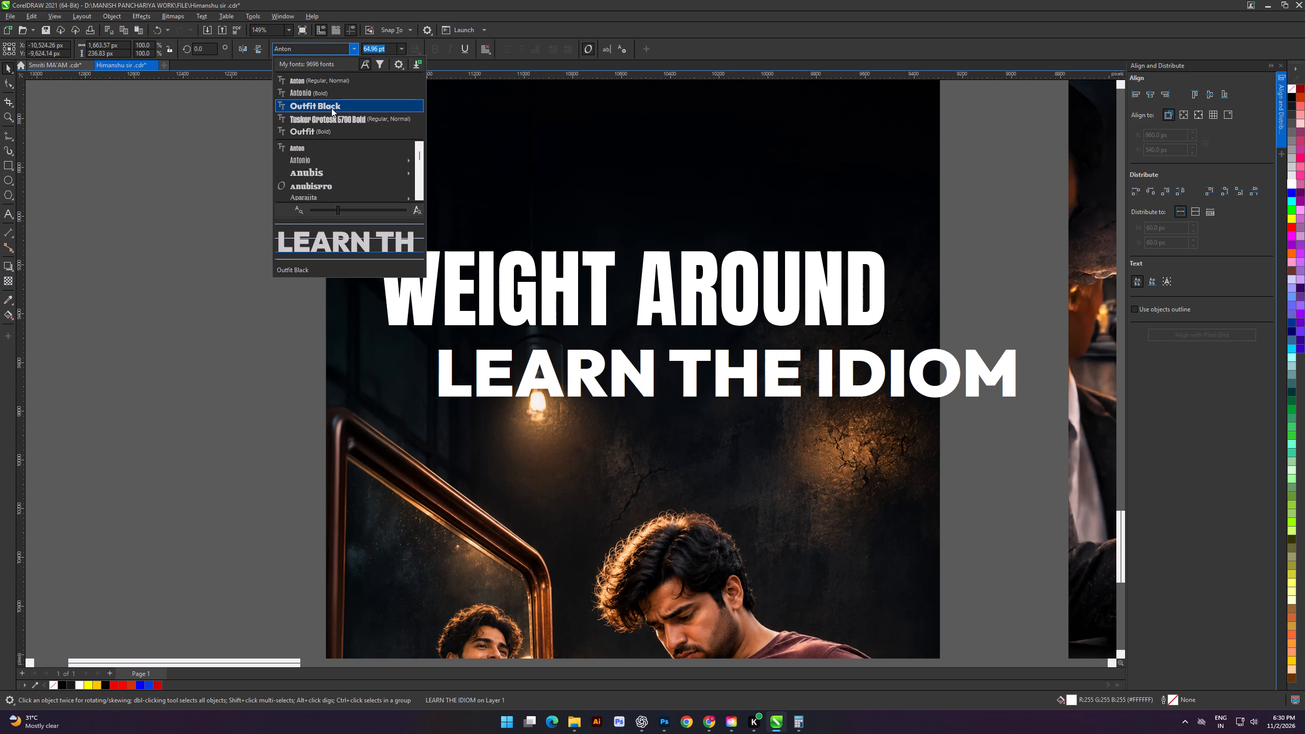
pyautogui.click(41, 263)
pyautogui.moveTo(722, 369); pyautogui.dragTo(727, 371)
pyautogui.click(352, 53)
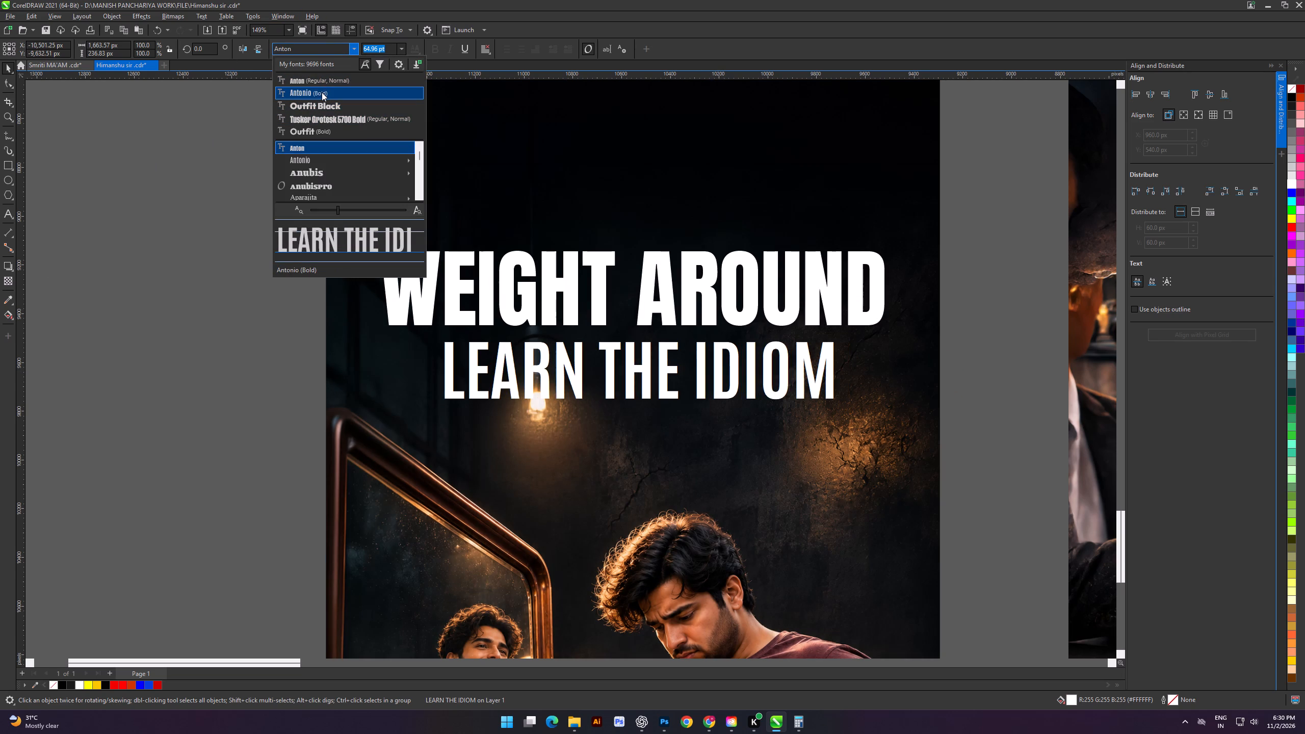
pyautogui.click(322, 92)
pyautogui.click(350, 49)
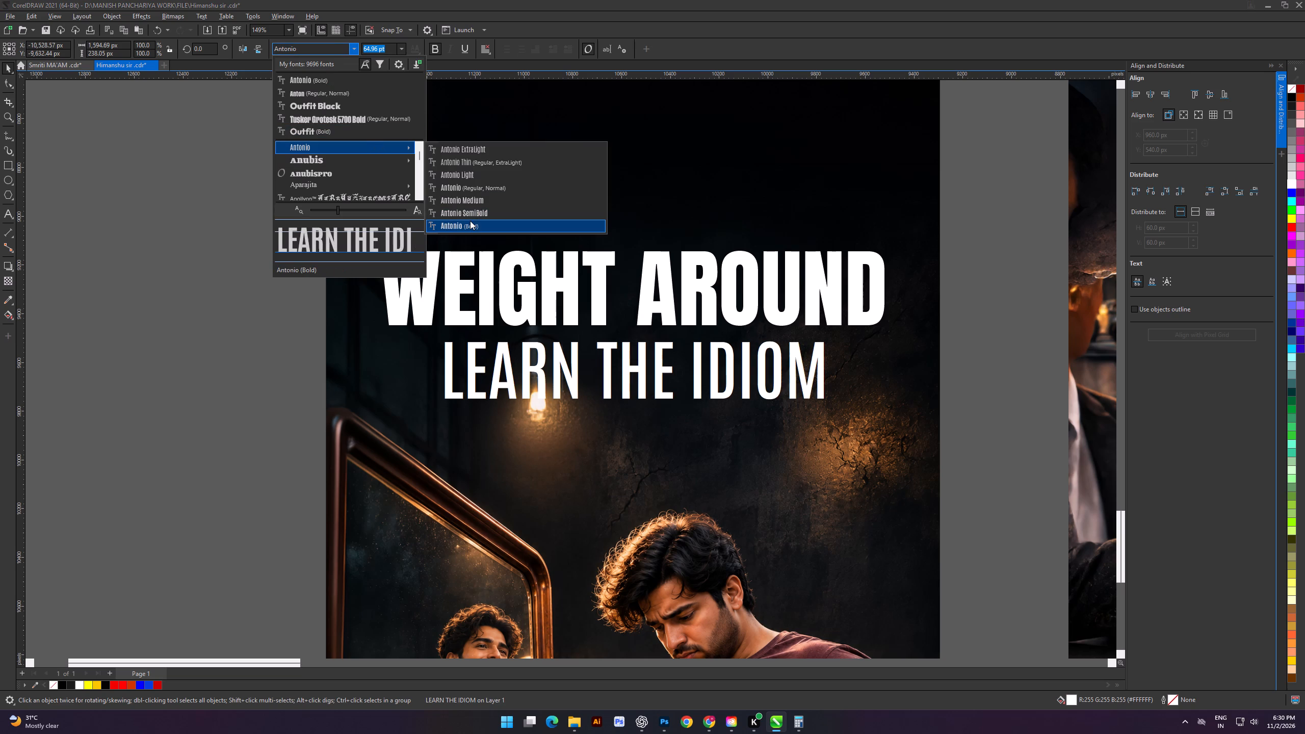
pyautogui.click(466, 223)
pyautogui.click(219, 224)
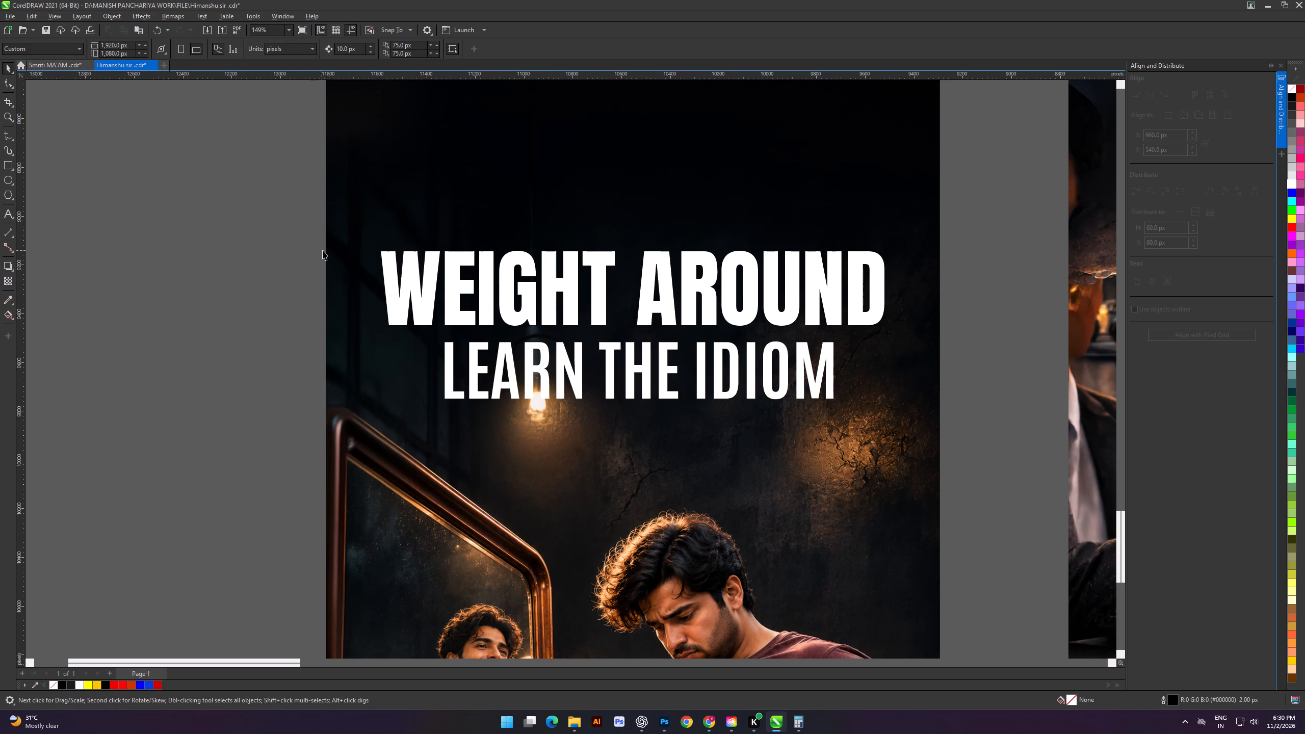
# Move "WEIGHT AROUND" up slightly, enlarge it to about 91 pt, and shift "LEARN THE IDIOM" closer beneath it.
pyautogui.click(151, 359)
pyautogui.keyDown('shift'); pyautogui.scroll(3, 855, 308); pyautogui.keyUp('shift')
pyautogui.moveTo(761, 288); pyautogui.dragTo(763, 275)
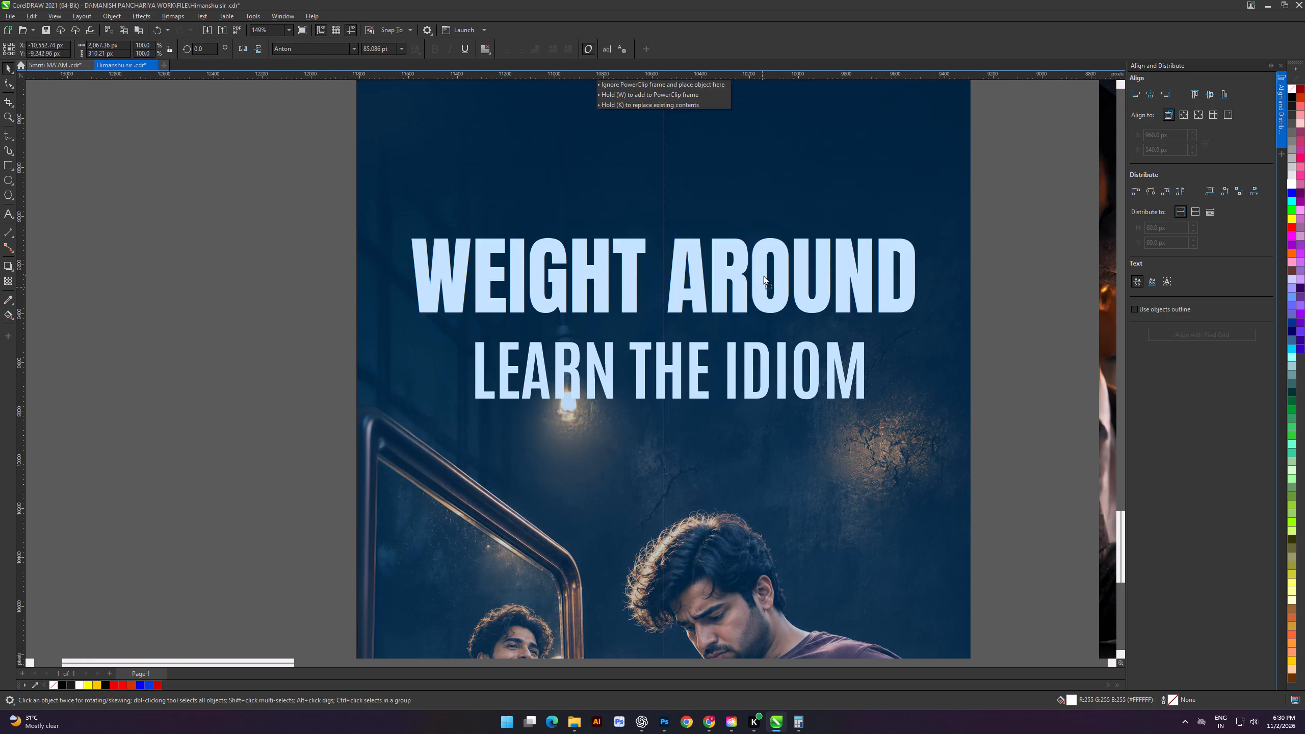
pyautogui.moveTo(763, 275); pyautogui.dragTo(763, 271)
pyautogui.keyDown('shift'); pyautogui.moveTo(921, 311); pyautogui.dragTo(937, 319); pyautogui.keyUp('shift')
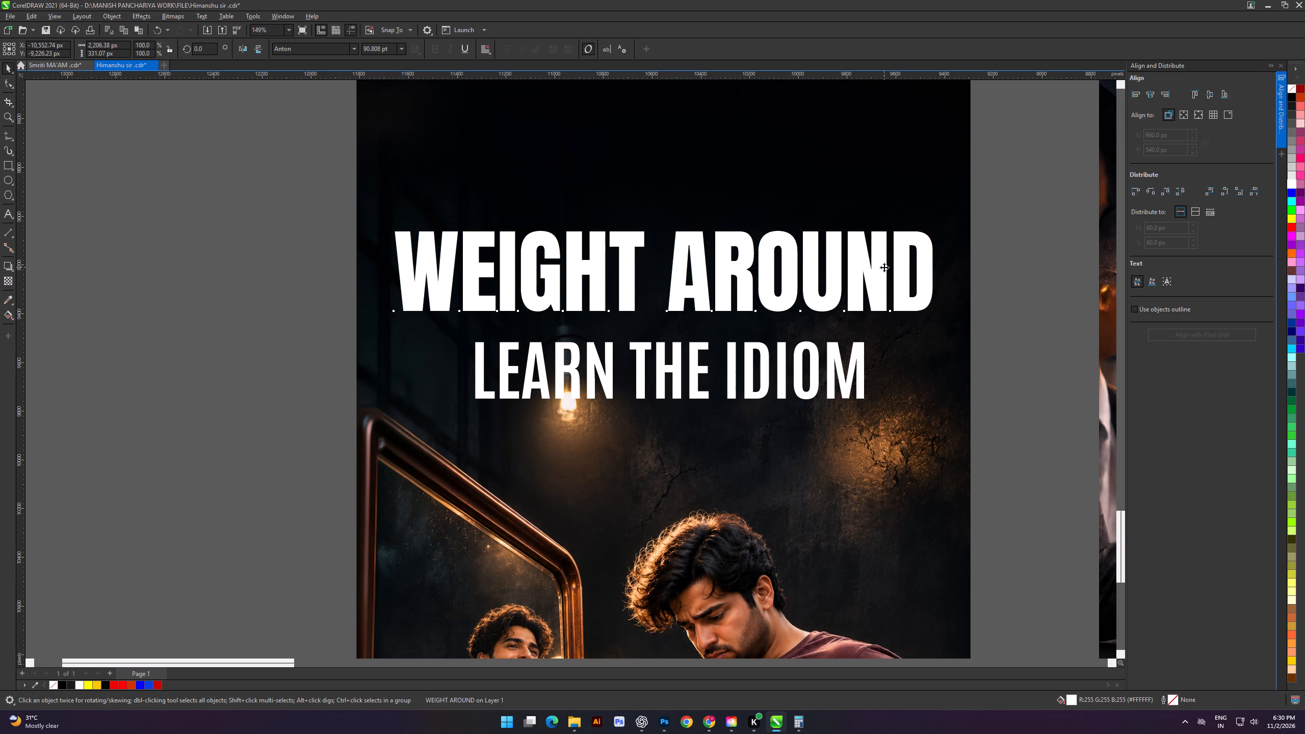
pyautogui.click(884, 267)
pyautogui.moveTo(781, 360); pyautogui.dragTo(785, 352)
# Place a yellow rectangle about 1811 × 331 px, without an outline, behind "LEARN THE IDIOM" as a highlight box.
pyautogui.click(10, 167)
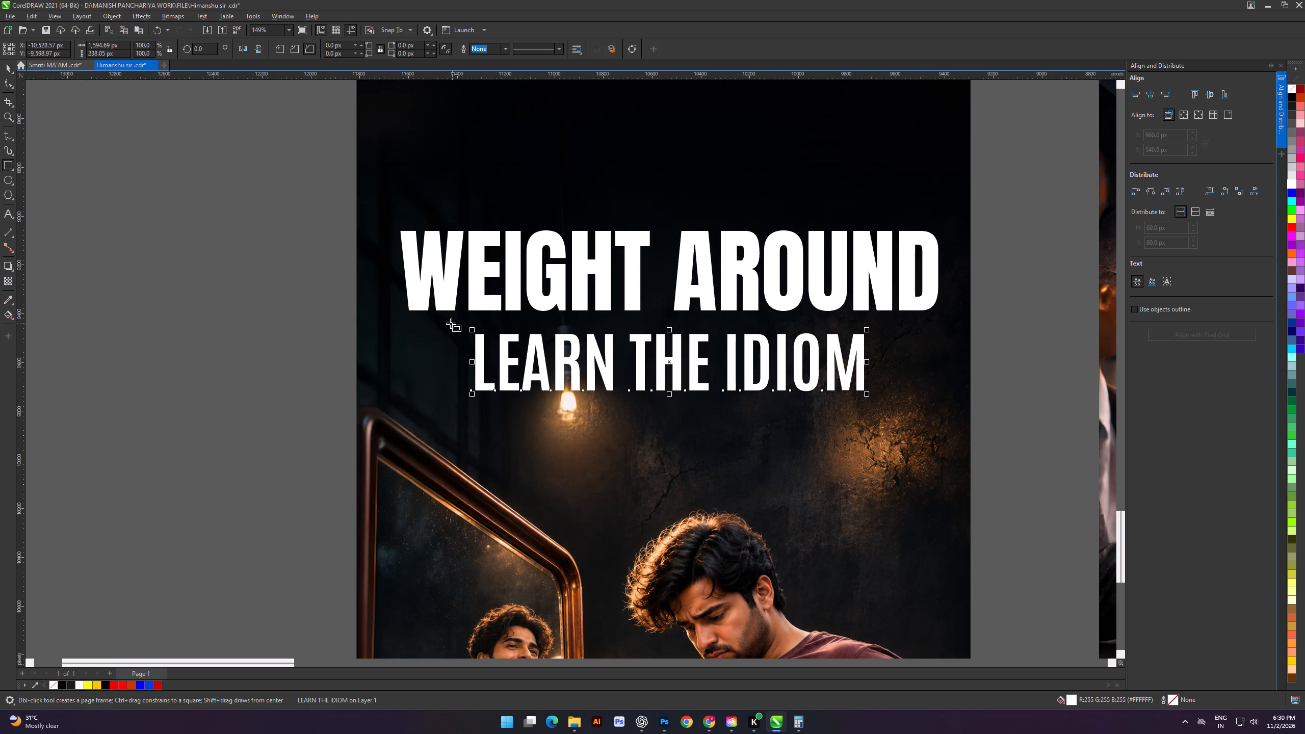
pyautogui.moveTo(450, 323); pyautogui.dragTo(892, 399)
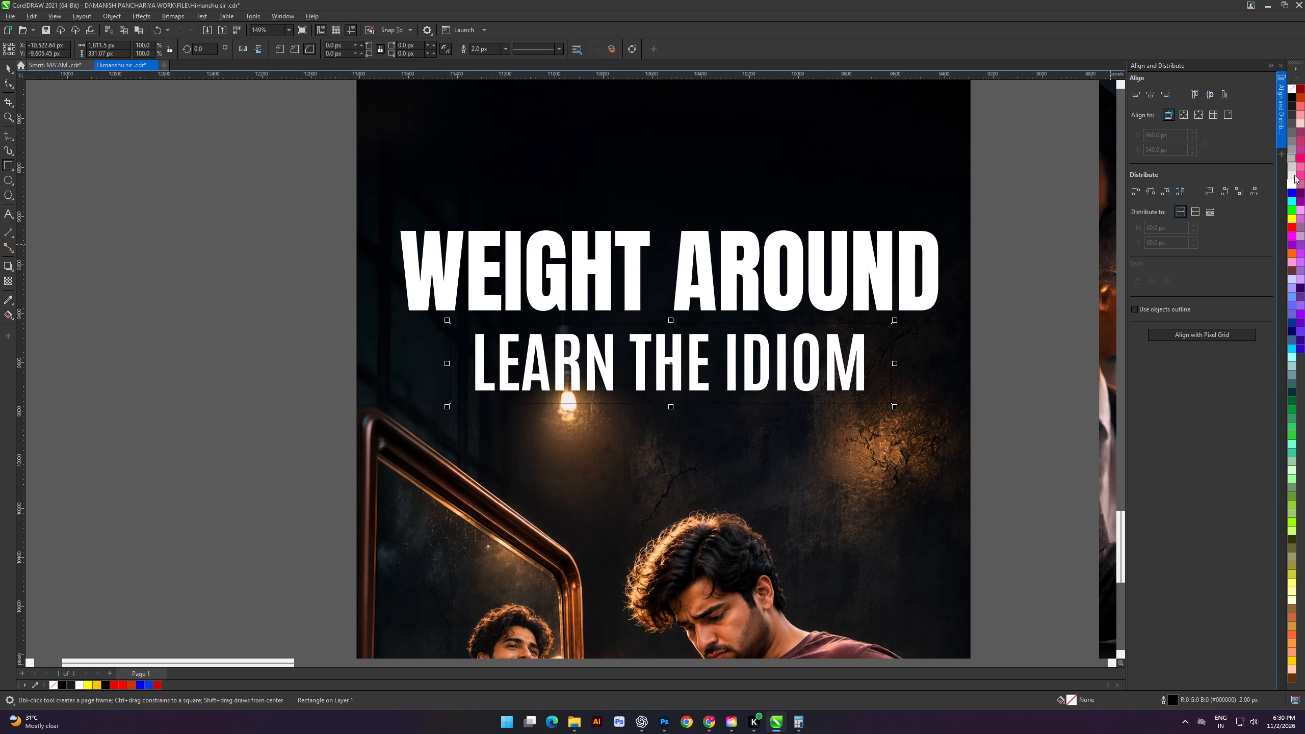
pyautogui.click(1291, 219)
pyautogui.rightClick(1291, 85)
pyautogui.click(1279, 88)
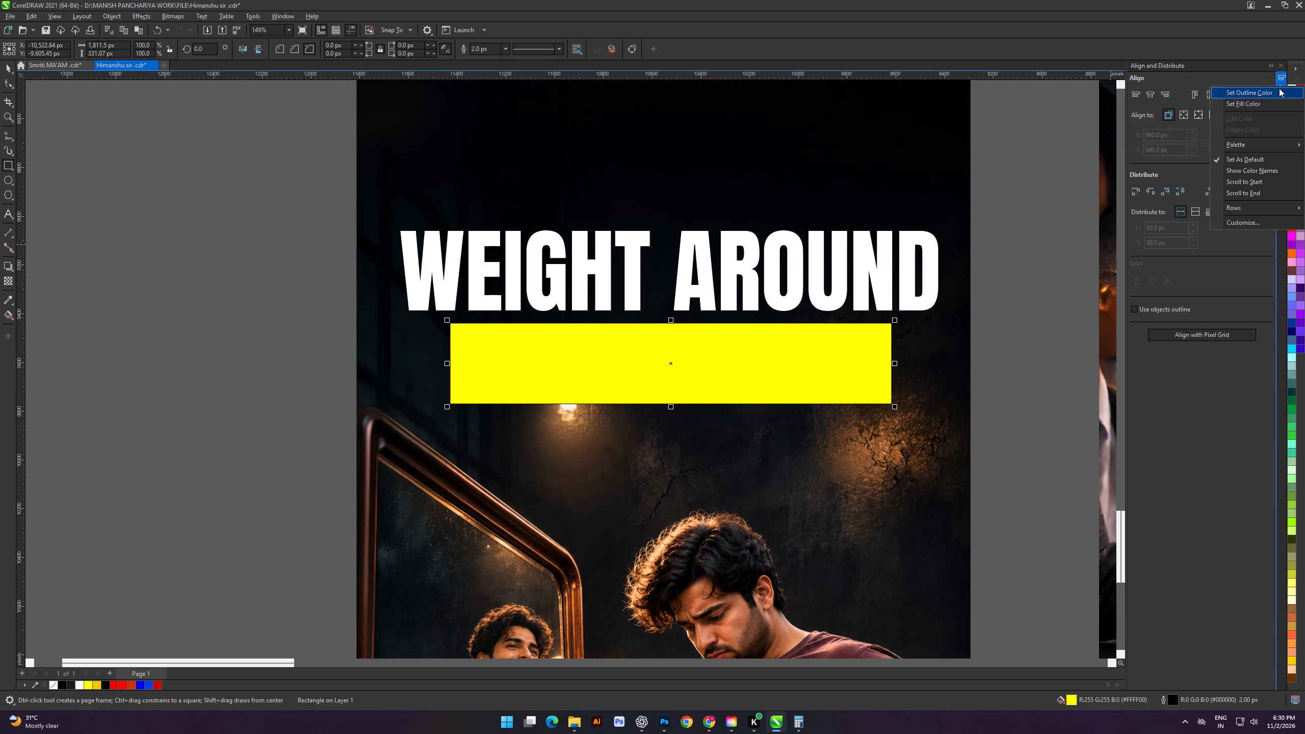
pyautogui.hotkey('ctrl', 'pagedown')
pyautogui.hotkey('ctrl', 'pagedown')
pyautogui.moveTo(150, 300); pyautogui.dragTo(157, 300)
pyautogui.click(3, 64)
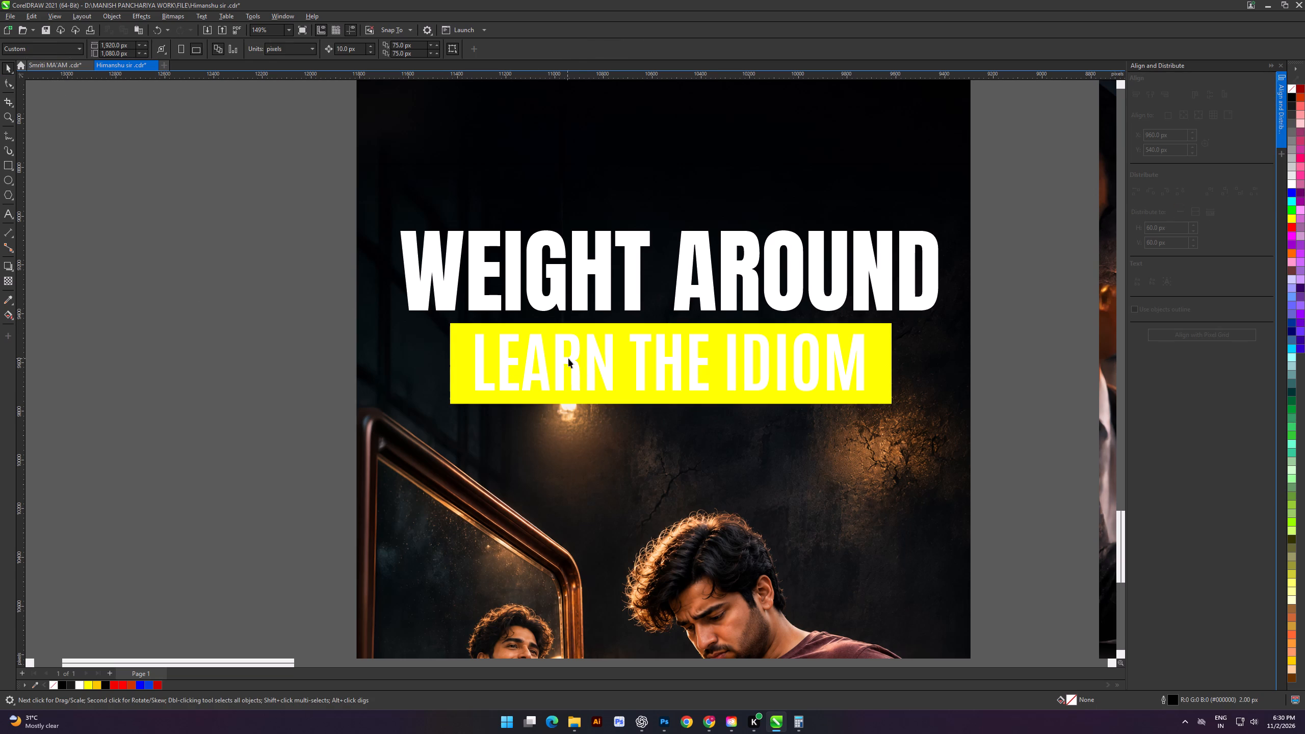
# Fill the "LEARN THE IDIOM" text with black.
pyautogui.click(568, 358)
pyautogui.click(1292, 96)
pyautogui.click(109, 308)
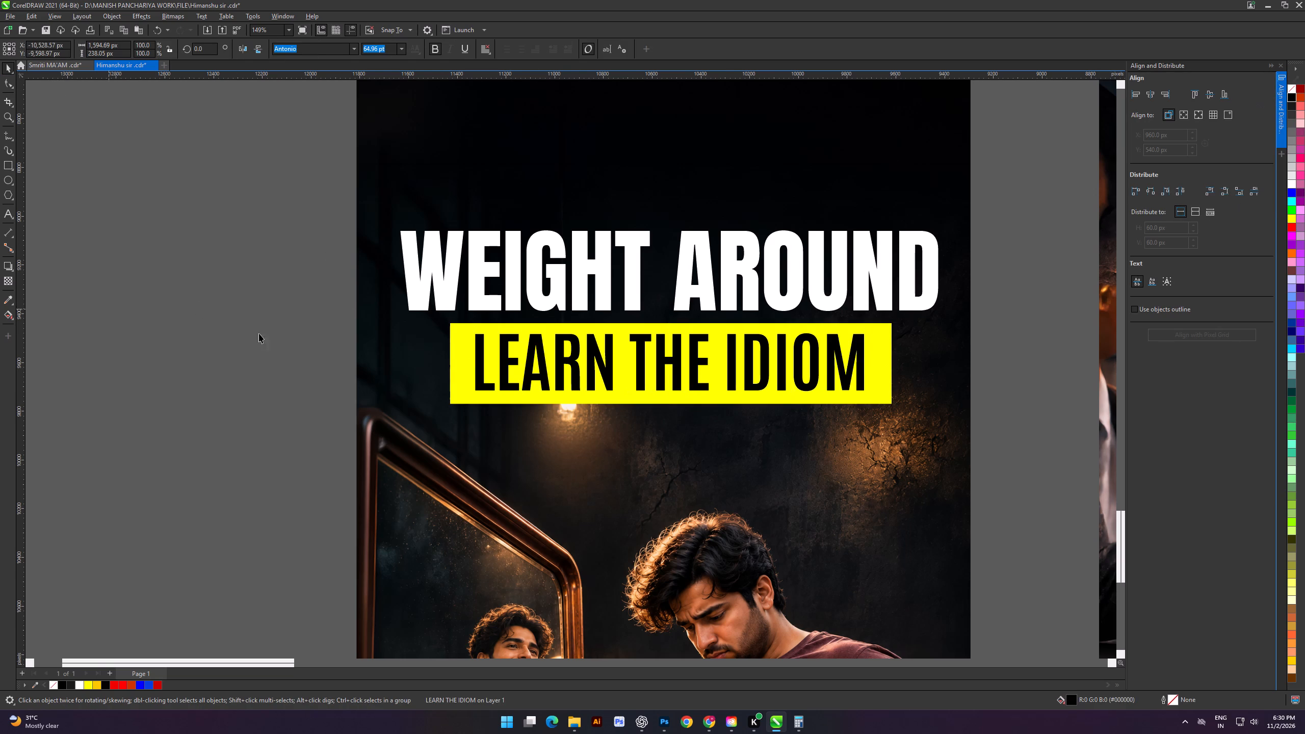
# Add a 5 px black outline to "LEARN THE IDIOM" to thicken its letters.
pyautogui.scroll(2, 791, 372)
pyautogui.click(754, 368)
pyautogui.press('F12')
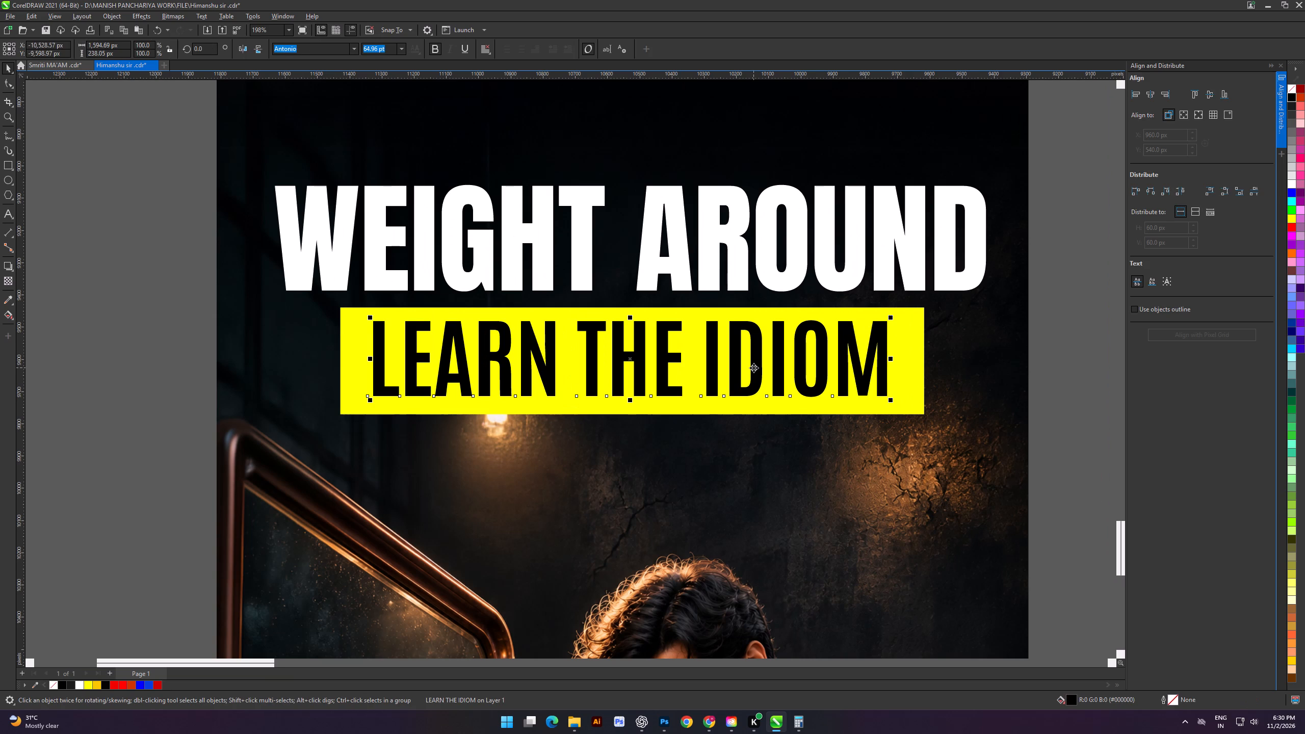
pyautogui.click(607, 300)
pyautogui.click(588, 357)
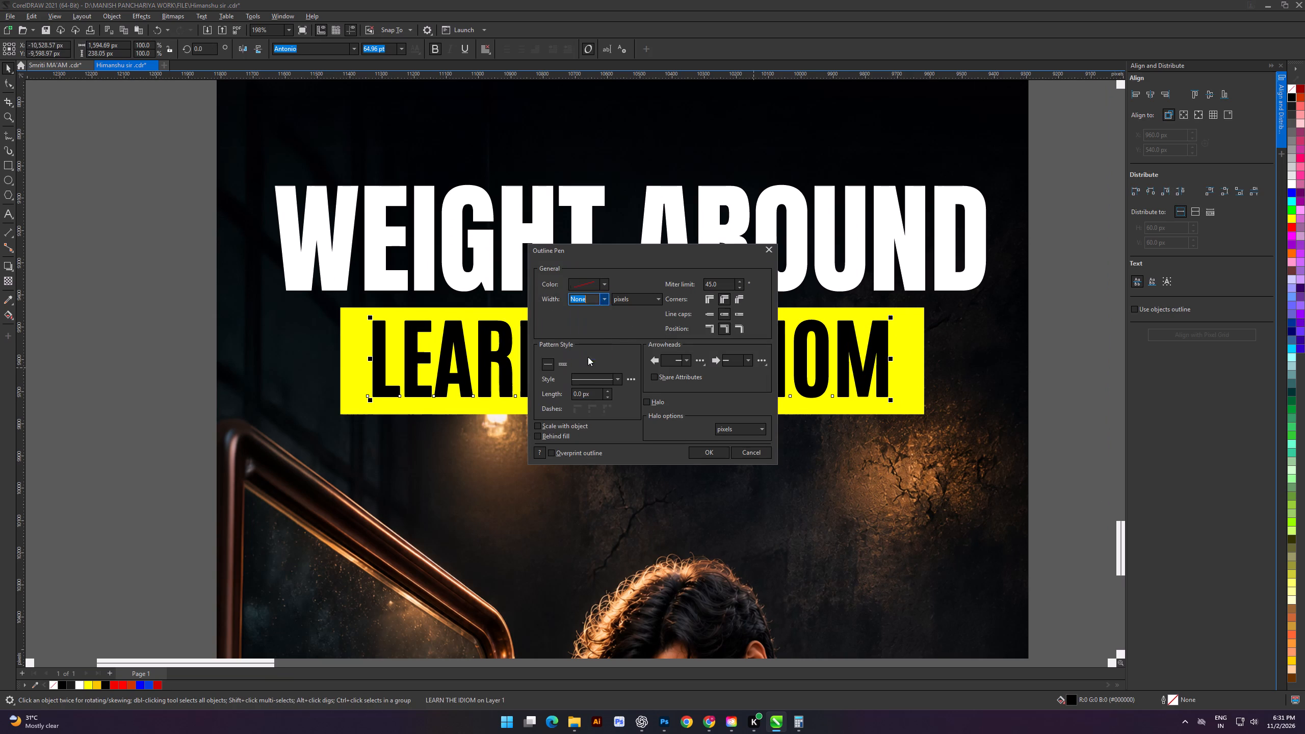
pyautogui.click(707, 456)
pyautogui.scroll(-4, 737, 447)
pyautogui.click(345, 368)
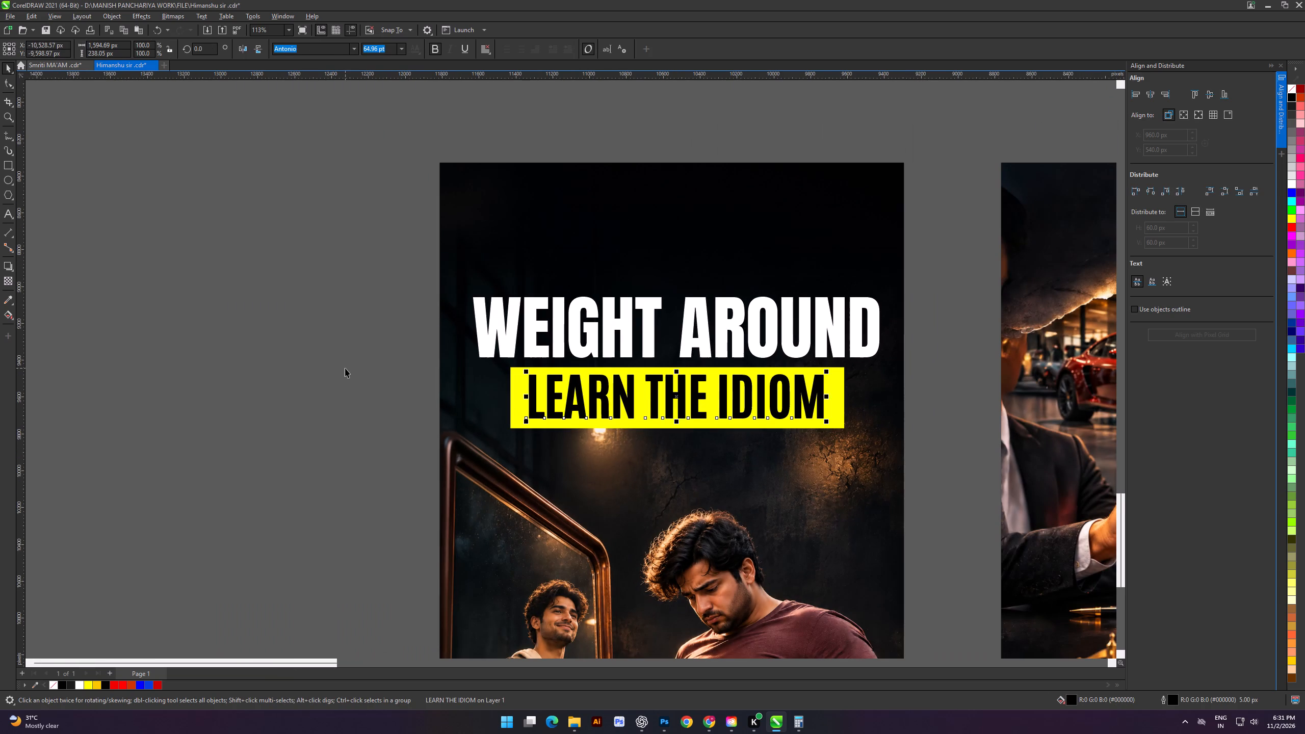
# Reduce the yellow highlight box's height to about 287 px, keeping it centred around the text.
pyautogui.keyDown('shift'); pyautogui.scroll(2, 726, 401); pyautogui.keyUp('shift')
pyautogui.keyDown('alt'); pyautogui.scroll(2, 731, 345); pyautogui.keyUp('alt')
pyautogui.click(348, 285)
pyautogui.scroll(2, 762, 323)
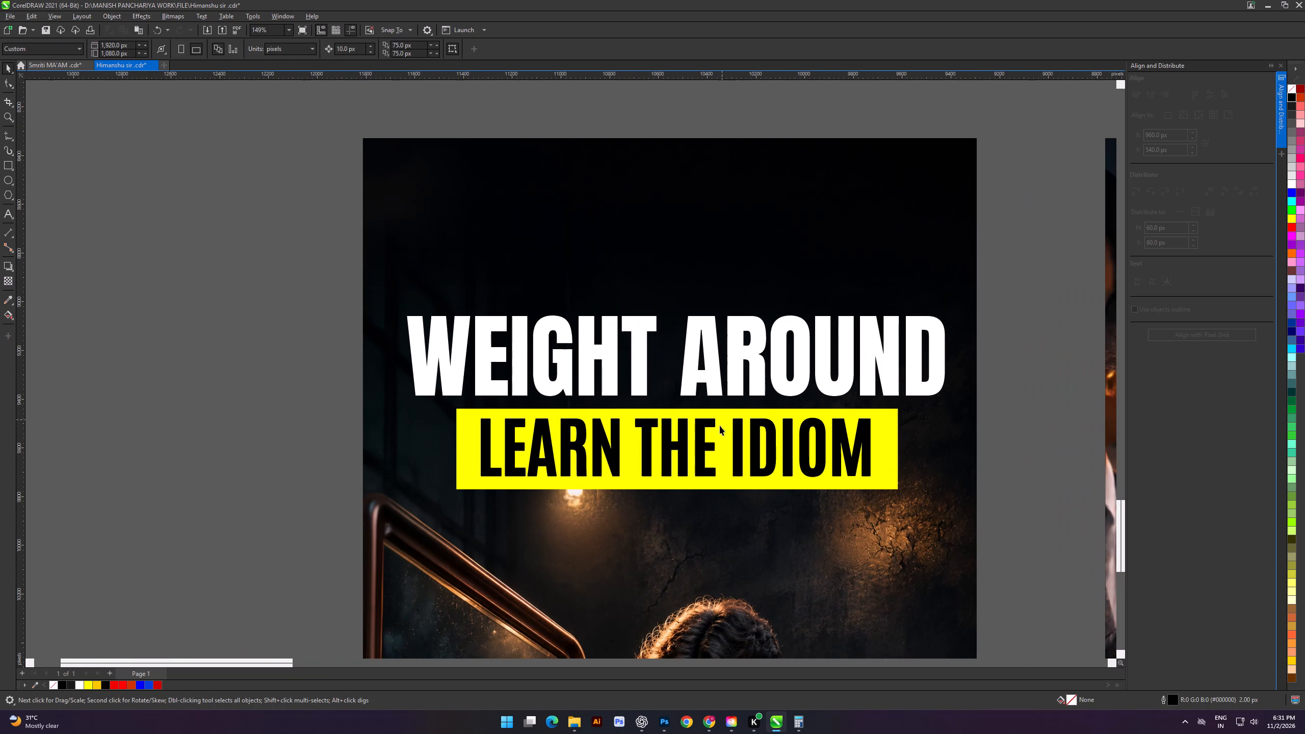
pyautogui.click(716, 484)
pyautogui.scroll(4, 695, 472)
pyautogui.keyDown('shift'); pyautogui.moveTo(666, 506); pyautogui.dragTo(667, 496); pyautogui.keyUp('shift')
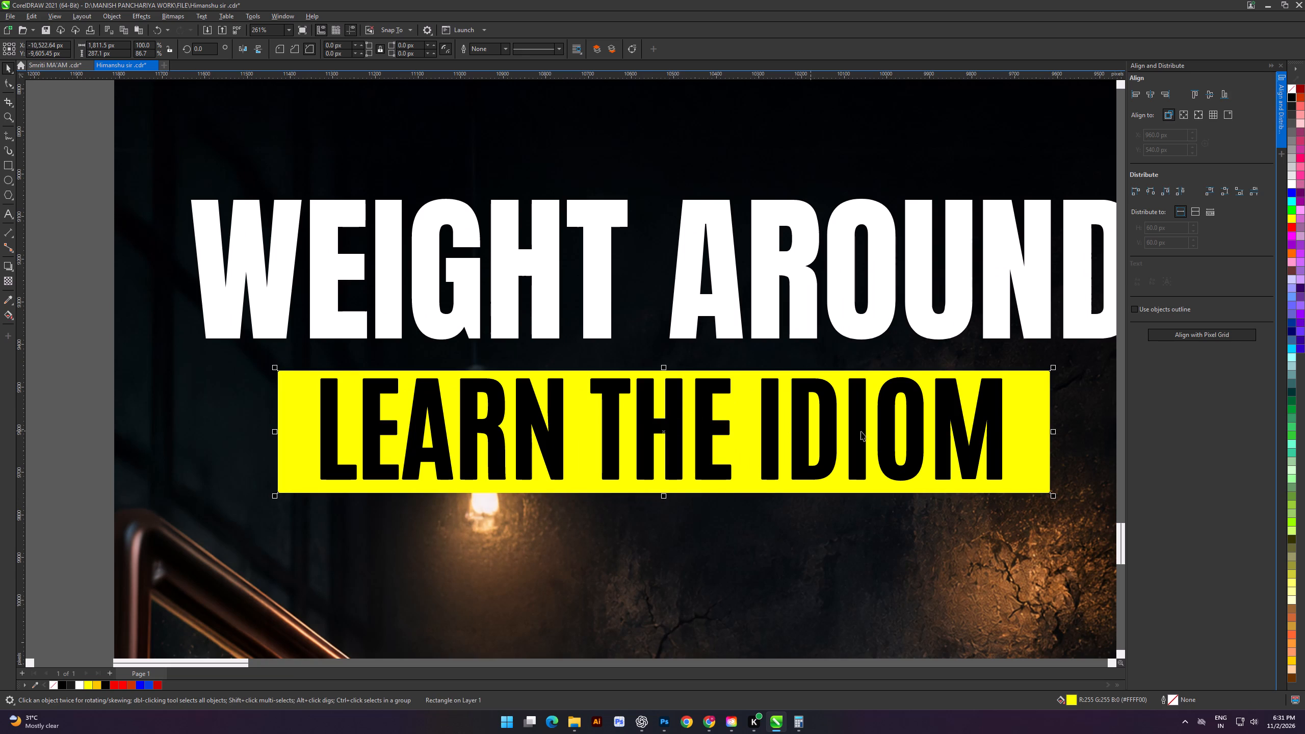
# Centre "LEARN THE IDIOM" vertically and horizontally inside the yellow highlight box.
pyautogui.moveTo(1004, 425); pyautogui.dragTo(1003, 429)
pyautogui.hotkey('ctrl', 'z')
pyautogui.click(964, 344)
pyautogui.click(990, 414)
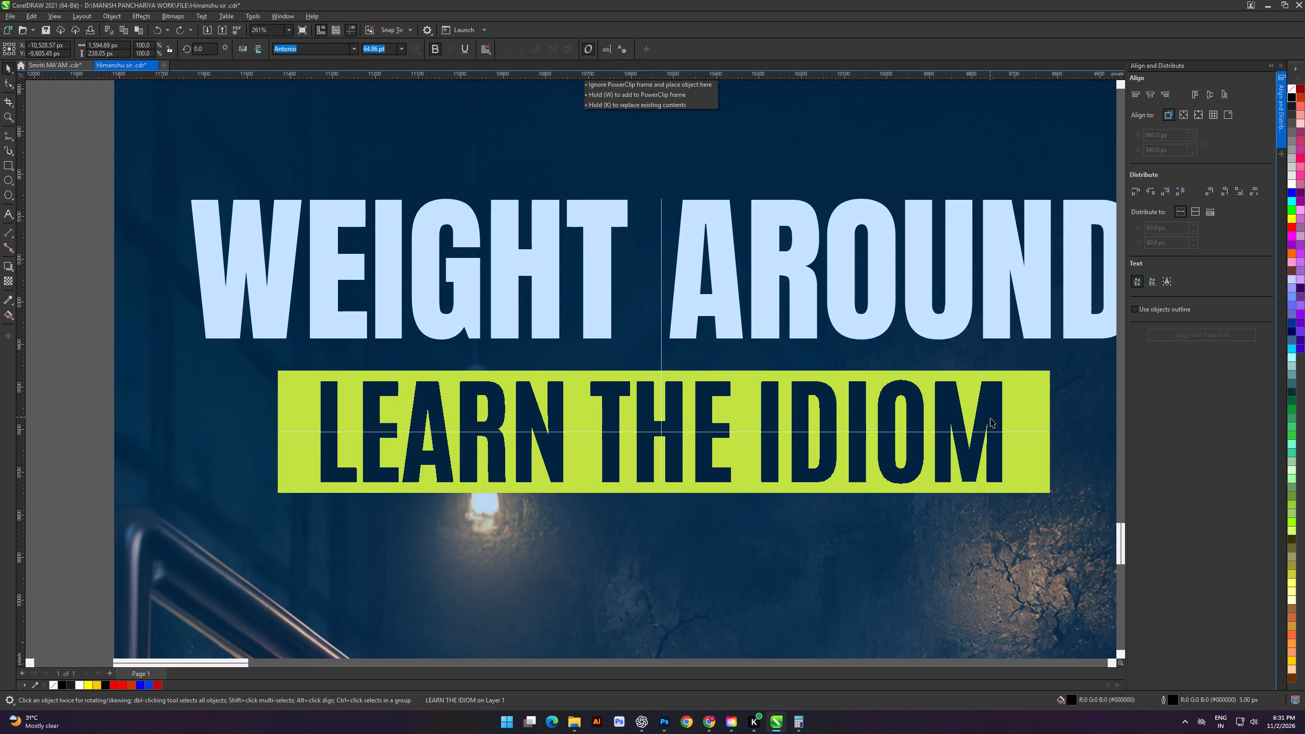
pyautogui.keyDown('shift'); pyautogui.click(1017, 418); pyautogui.keyUp('shift')
pyautogui.click(1148, 93)
pyautogui.scroll(-4, 761, 338)
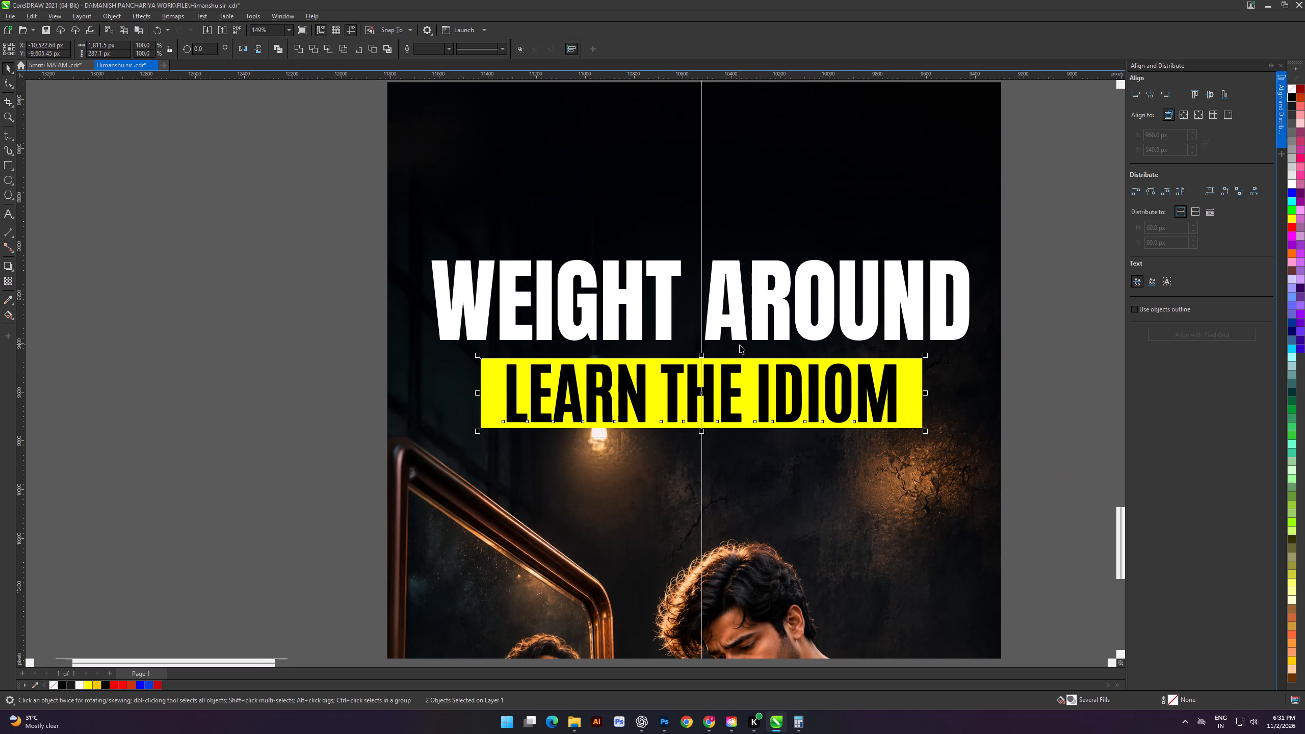
# Align "WEIGHT AROUND", "LEARN THE IDIOM" and the yellow box horizontally on a shared centre.
pyautogui.click(206, 273)
pyautogui.moveTo(286, 189); pyautogui.dragTo(1125, 499)
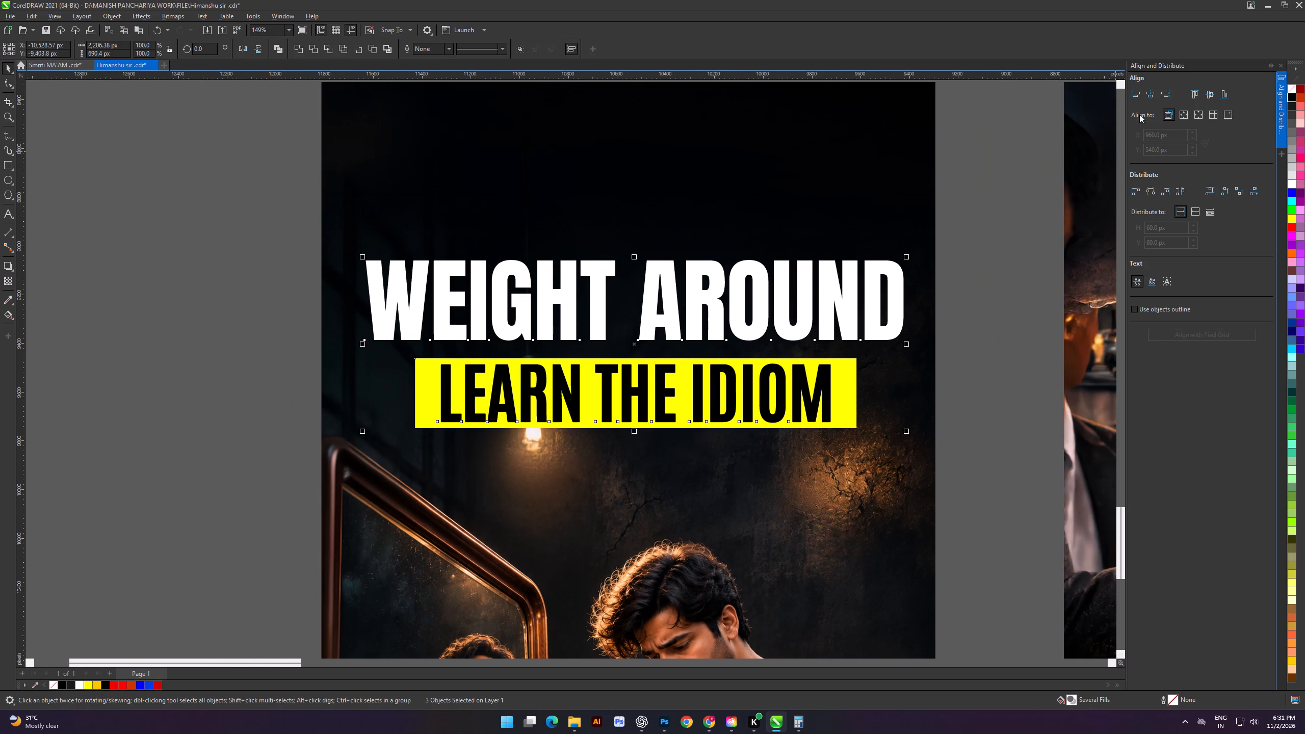
pyautogui.click(1151, 100)
pyautogui.click(1151, 97)
pyautogui.click(248, 268)
# Nudge "LEARN THE IDIOM" and its yellow box up together by two increments, closer to "WEIGHT AROUND".
pyautogui.moveTo(181, 357); pyautogui.dragTo(900, 465)
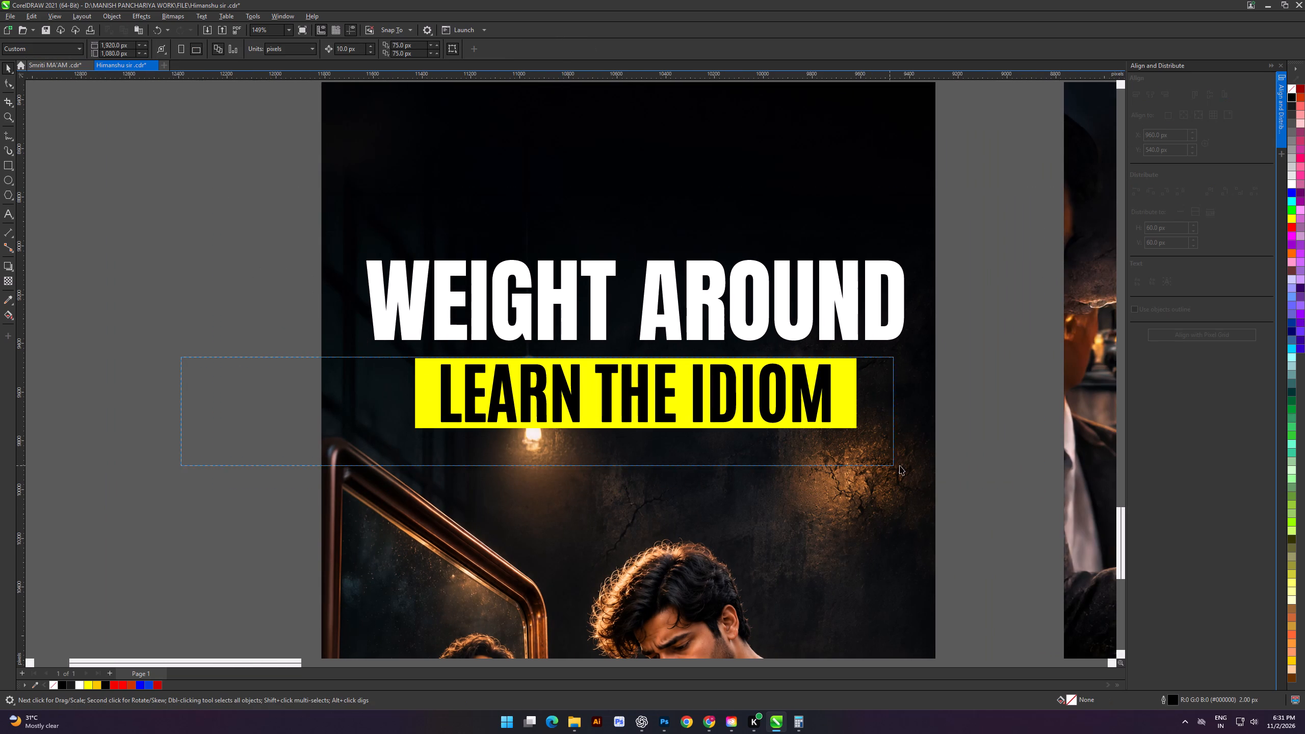
pyautogui.moveTo(900, 465); pyautogui.dragTo(330, 396)
pyautogui.moveTo(176, 346); pyautogui.dragTo(861, 475)
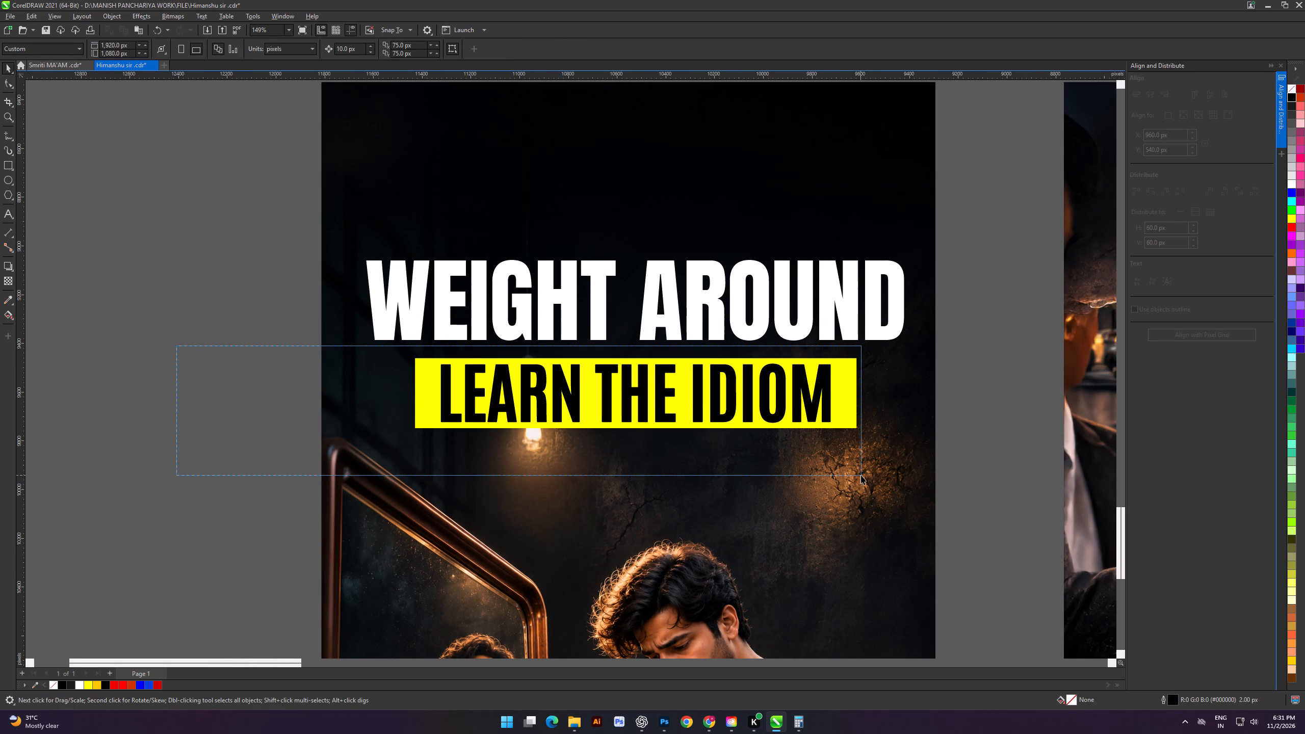
pyautogui.moveTo(861, 475); pyautogui.dragTo(875, 473)
pyautogui.press('Up')
pyautogui.press('Up')
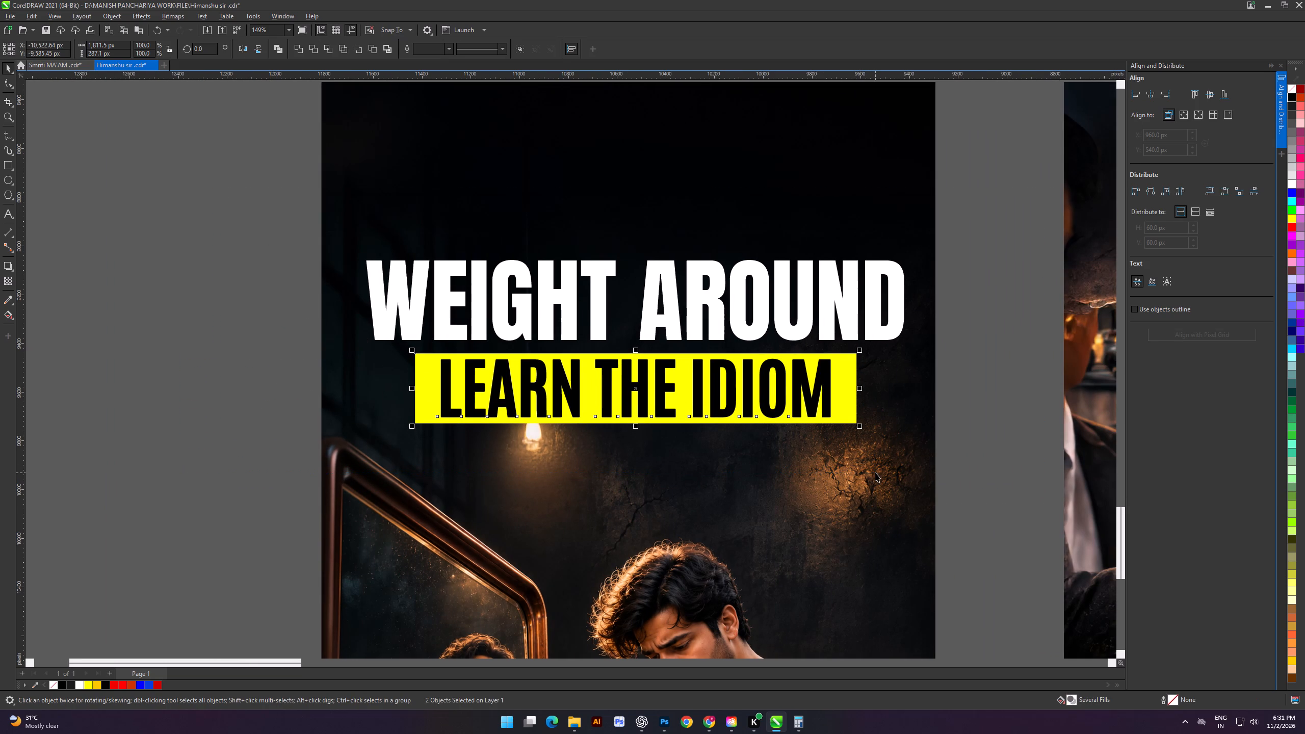
pyautogui.click(170, 246)
# Recolour the word "WEIGHT" in the headline red (#FF0000), leaving "AROUND" white, and deselect the text.
pyautogui.scroll(-1, 277, 257)
pyautogui.keyDown('shift'); pyautogui.scroll(5, 297, 259); pyautogui.keyUp('shift')
pyautogui.scroll(1, 645, 269)
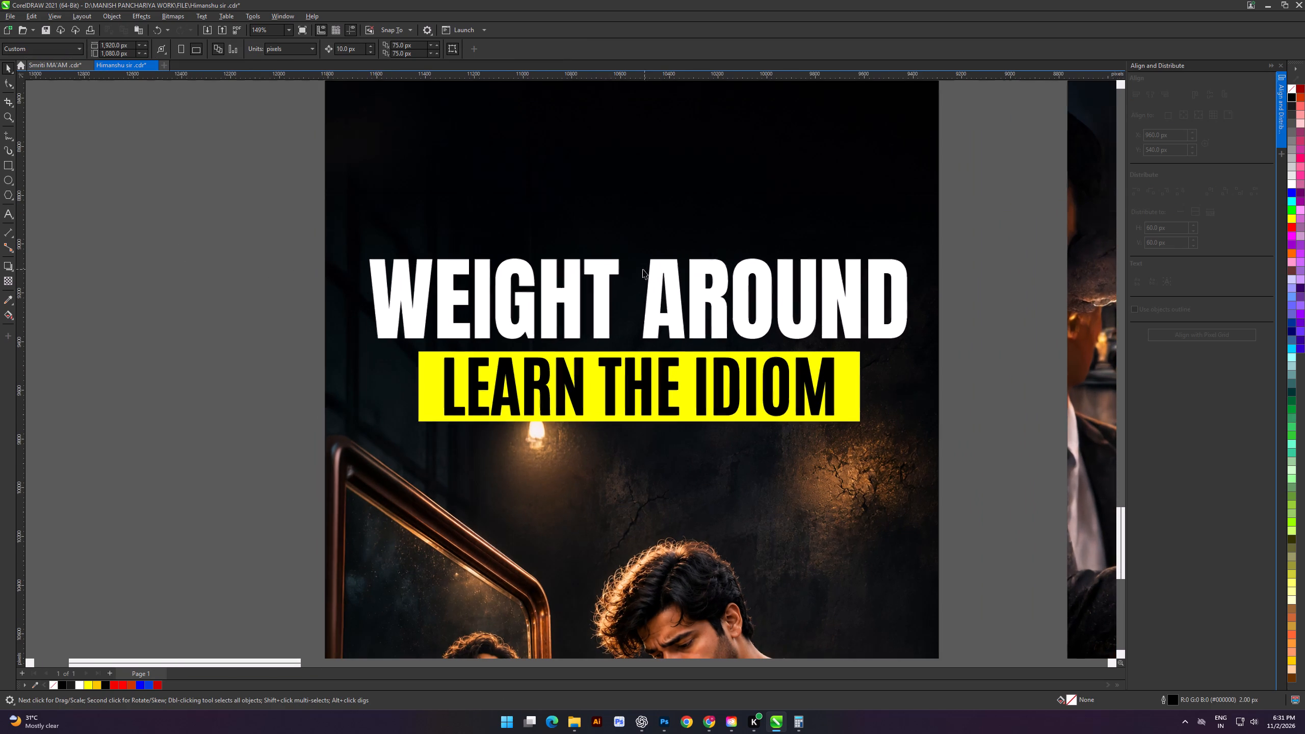
pyautogui.moveTo(235, 211); pyautogui.dragTo(244, 212)
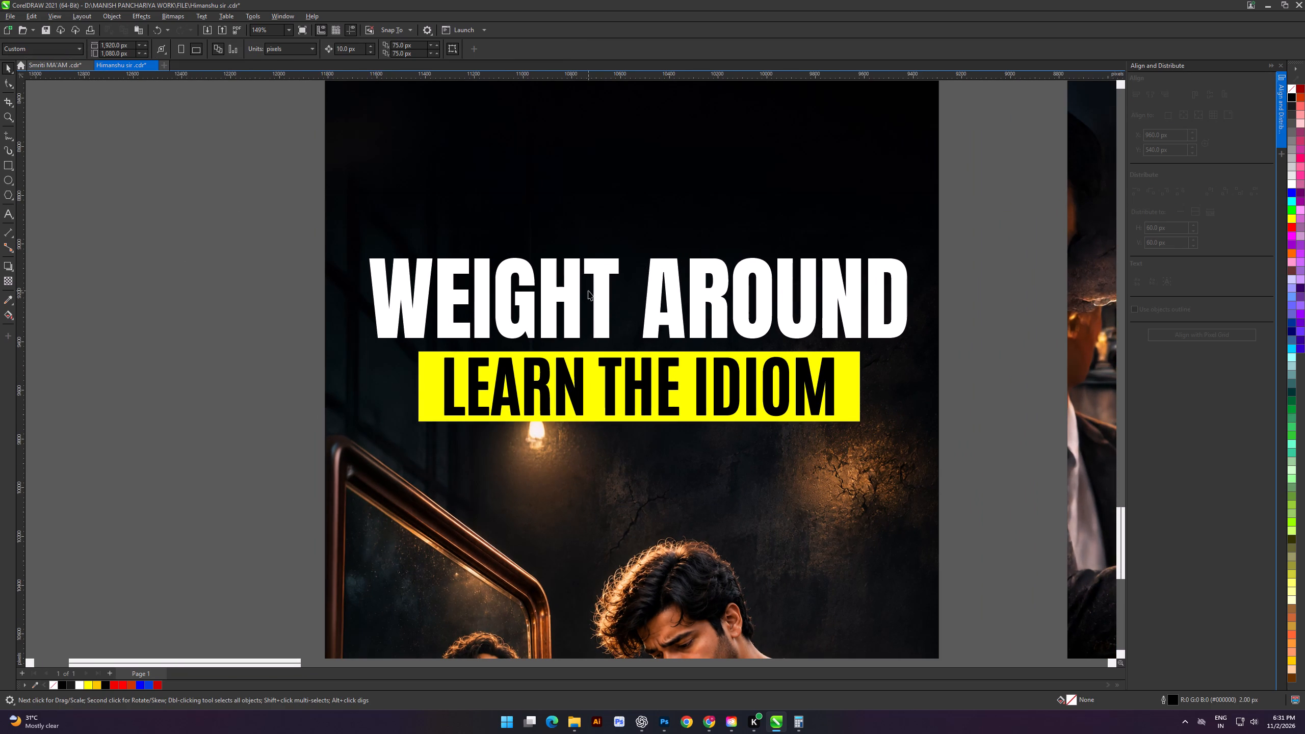
pyautogui.doubleClick(605, 292)
pyautogui.moveTo(616, 283); pyautogui.dragTo(218, 283)
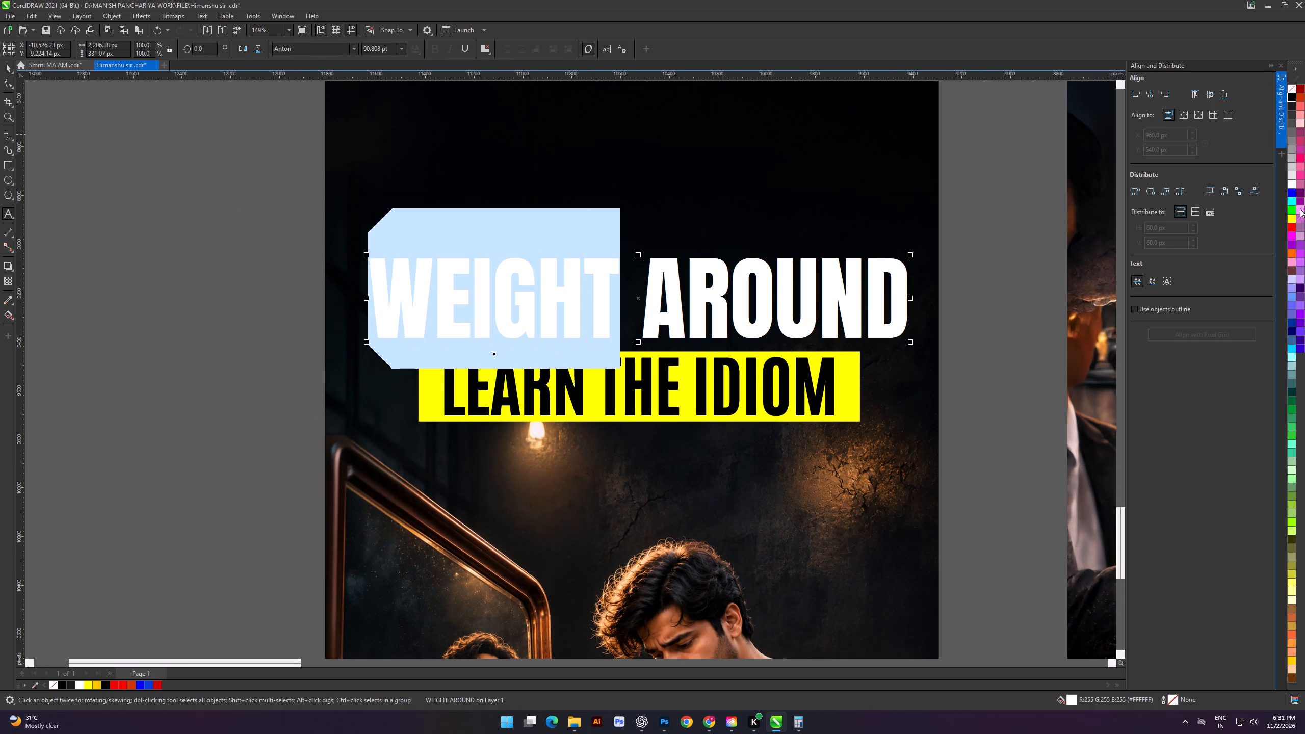
pyautogui.click(1291, 225)
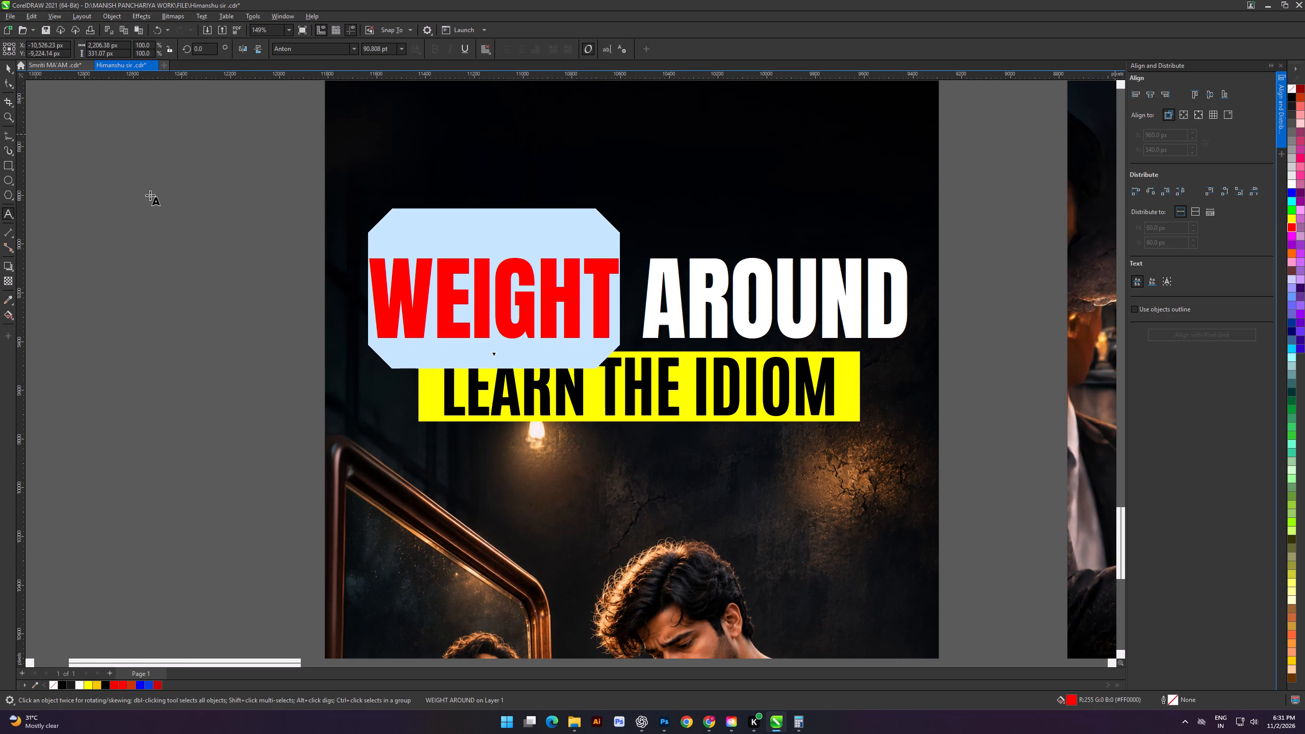
pyautogui.click(3, 66)
pyautogui.click(156, 299)
# Examine the two-colour headline and boxed subtitle on the cover, both close up and in the overall layout.
pyautogui.scroll(-3, 465, 309)
pyautogui.keyDown('shift'); pyautogui.scroll(5, 483, 314); pyautogui.keyUp('shift')
pyautogui.moveTo(353, 279); pyautogui.dragTo(363, 282)
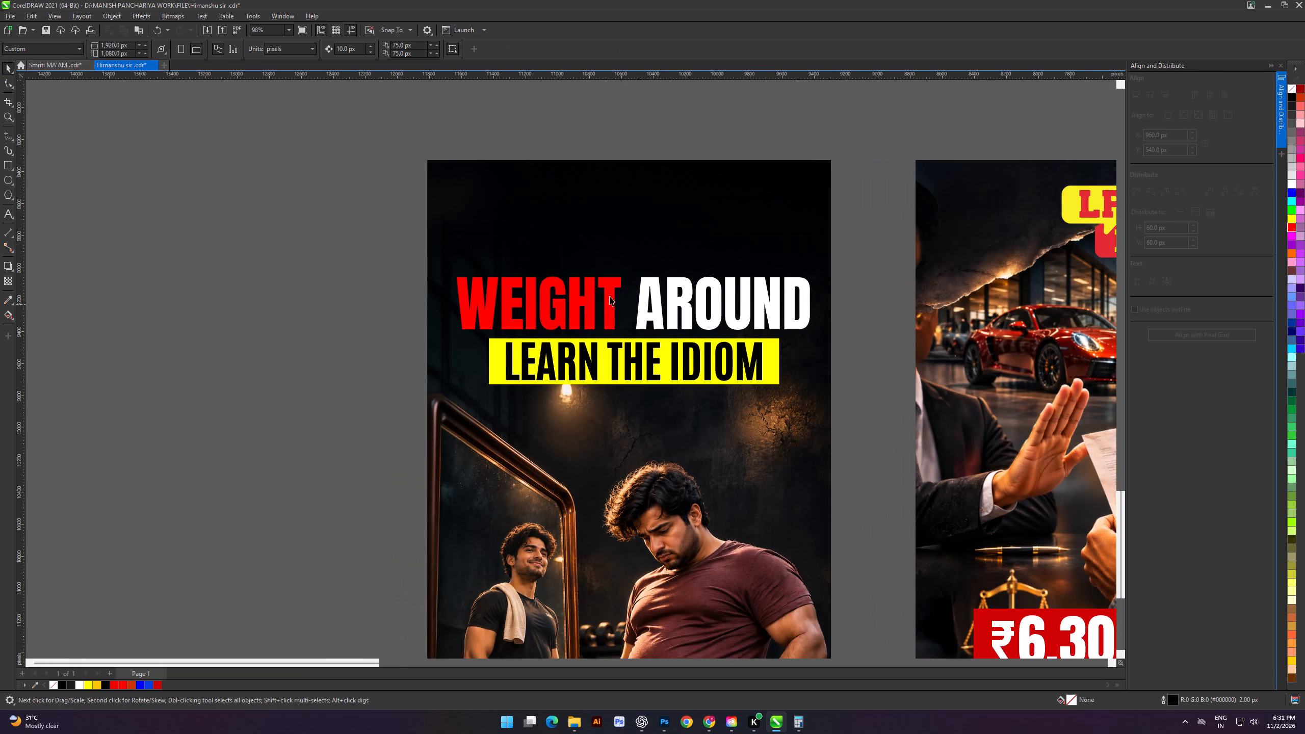
pyautogui.keyDown('shift'); pyautogui.scroll(5, 777, 269); pyautogui.keyUp('shift')
pyautogui.click(359, 309)
pyautogui.keyDown('shift'); pyautogui.scroll(6, 661, 311); pyautogui.keyUp('shift')
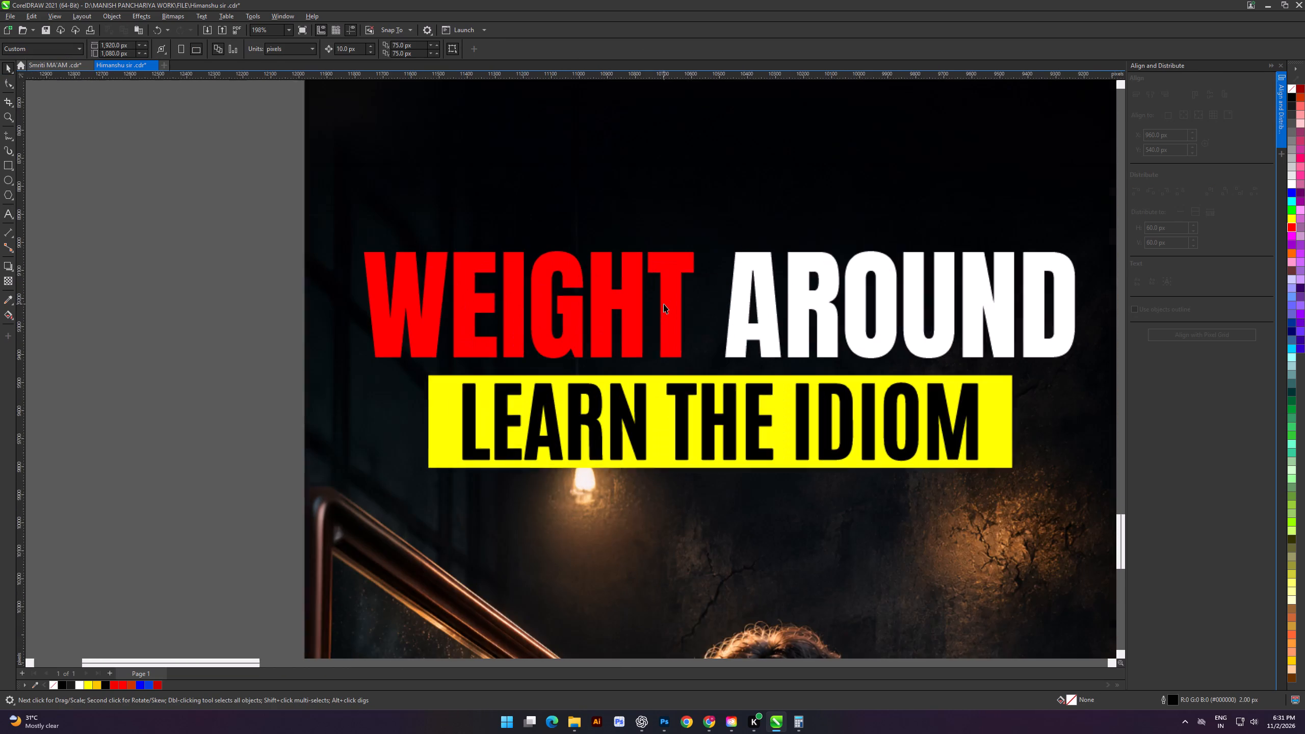
pyautogui.scroll(-3, 664, 304)
pyautogui.keyDown('shift'); pyautogui.scroll(3, 453, 285); pyautogui.keyUp('shift')
pyautogui.click(385, 271)
pyautogui.scroll(3, 684, 260)
pyautogui.click(179, 278)
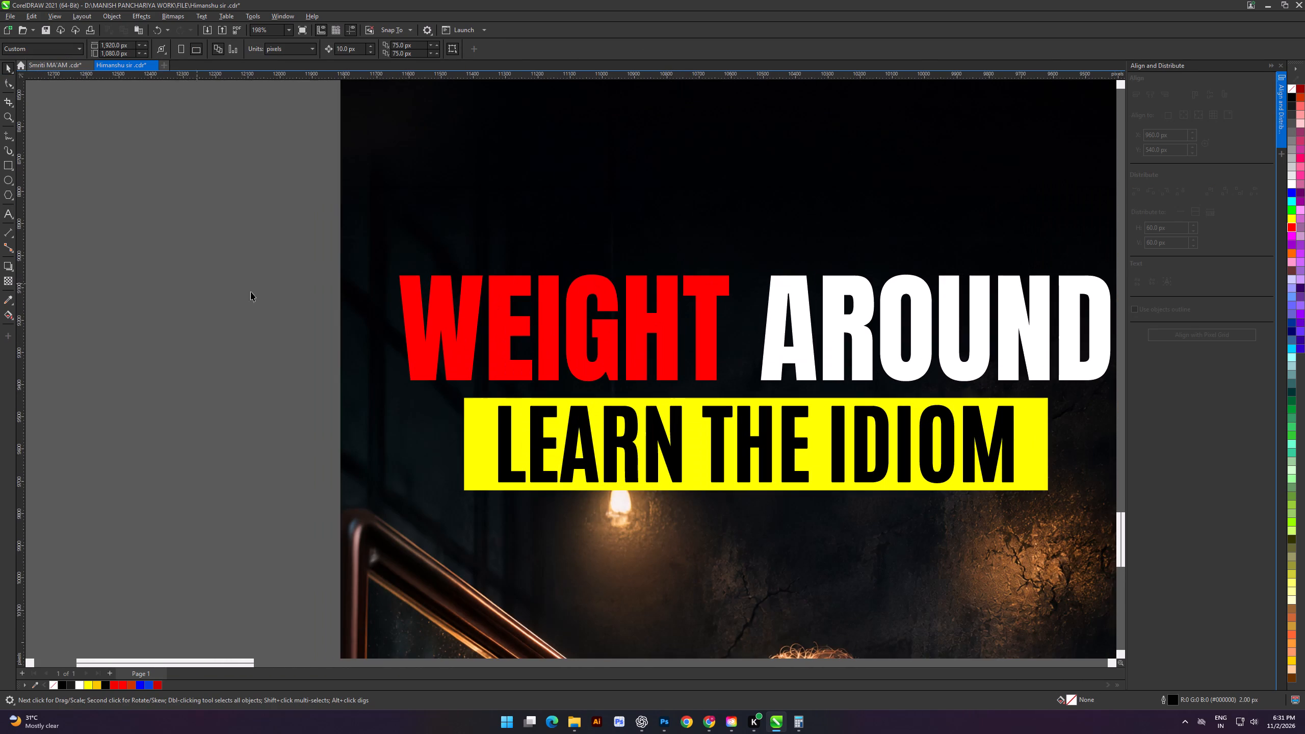
pyautogui.keyDown('shift'); pyautogui.scroll(3, 673, 296); pyautogui.keyUp('shift')
pyautogui.scroll(1, 702, 312)
pyautogui.scroll(-3, 761, 314)
pyautogui.keyDown('shift'); pyautogui.scroll(-3, 710, 315); pyautogui.keyUp('shift')
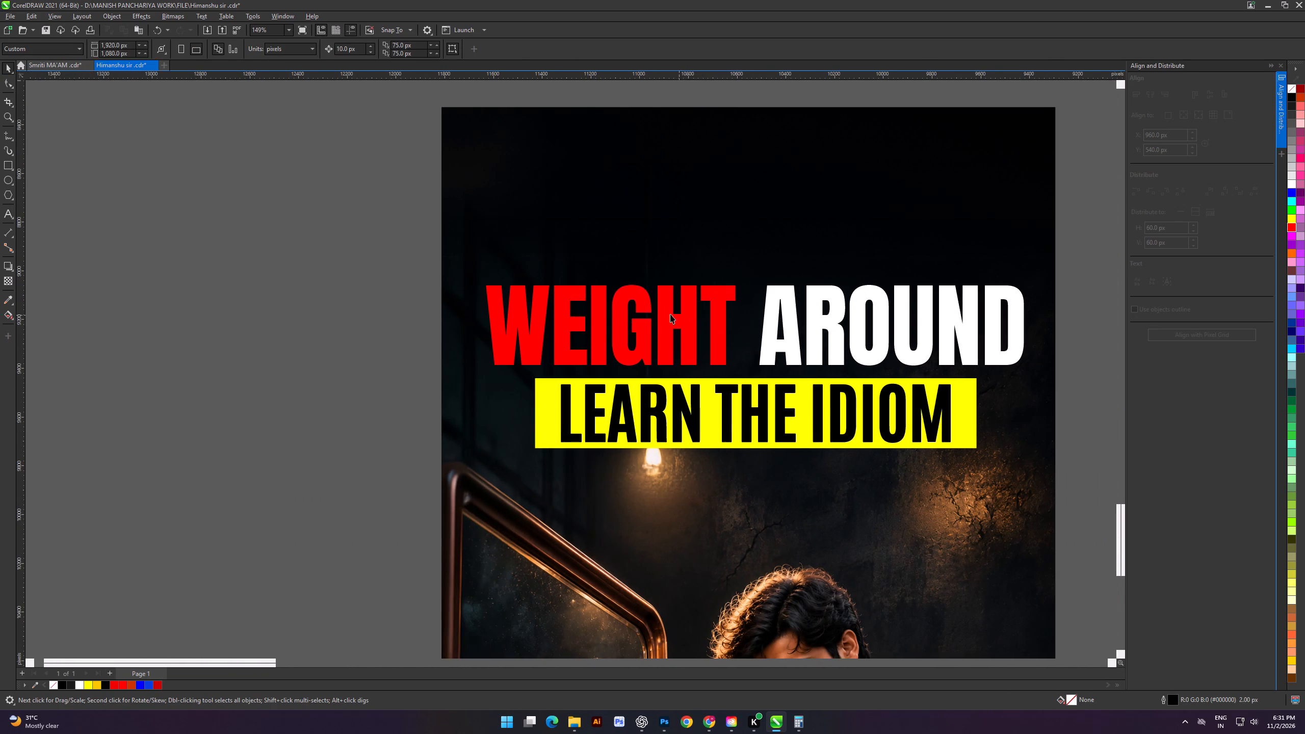
pyautogui.scroll(2, 540, 300)
pyautogui.keyDown('shift'); pyautogui.scroll(2, 620, 306); pyautogui.keyUp('shift')
pyautogui.keyDown('alt'); pyautogui.scroll(2, 681, 311); pyautogui.keyUp('alt')
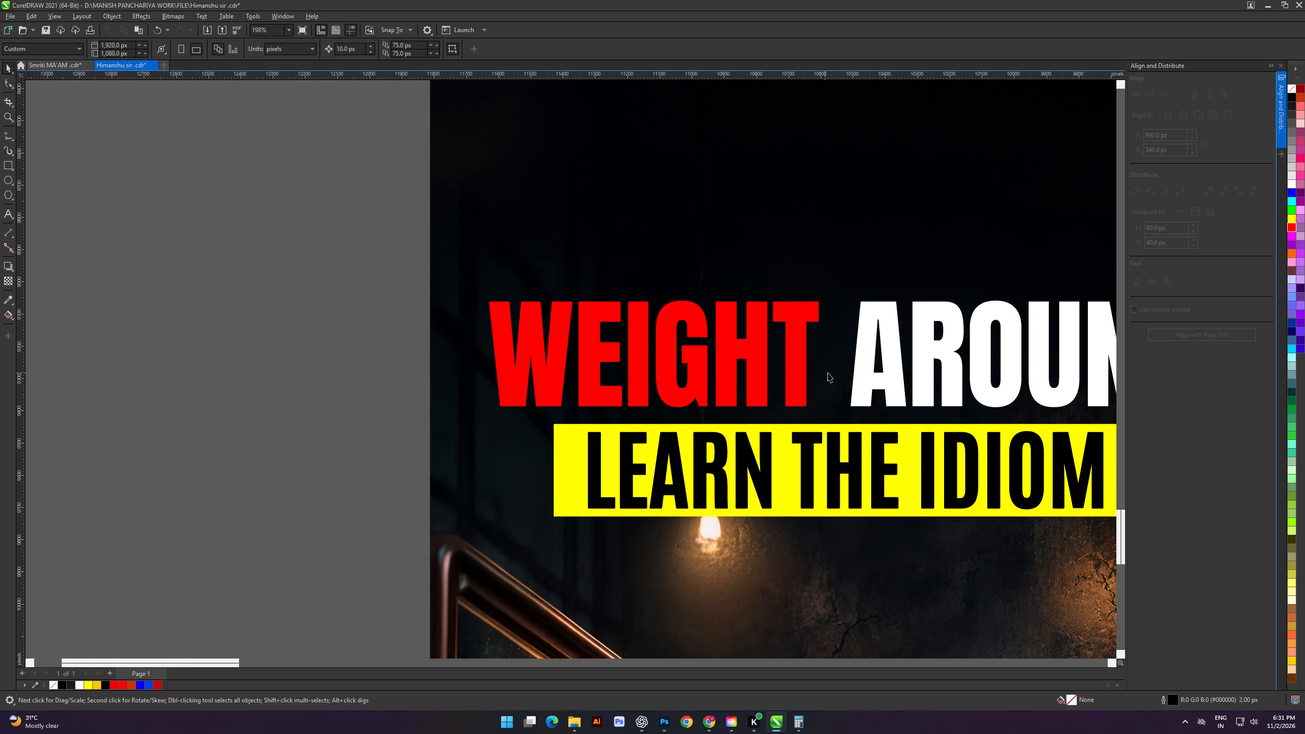
pyautogui.scroll(-4, 798, 348)
pyautogui.keyDown('shift'); pyautogui.scroll(-2, 786, 347); pyautogui.keyUp('shift')
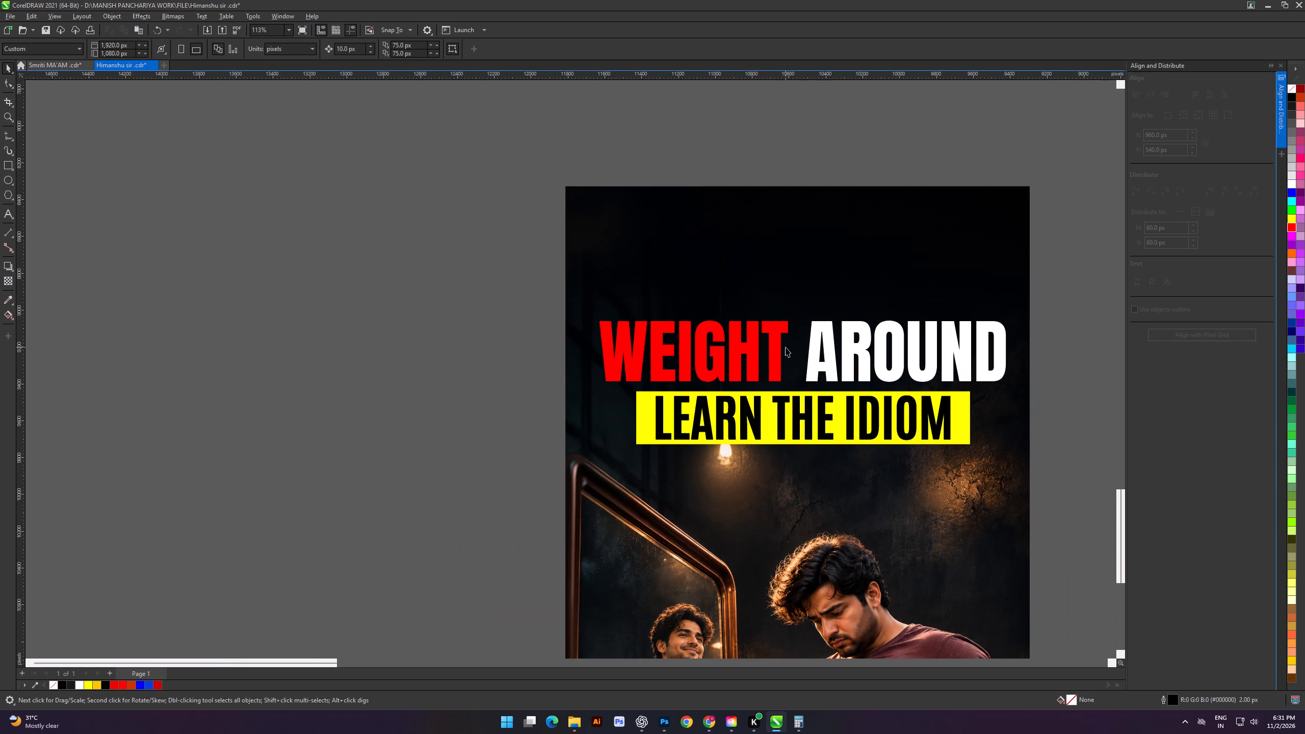
# Break the "WEIGHT AROUND" headline apart into two separate text objects, one per word.
pyautogui.click(775, 345)
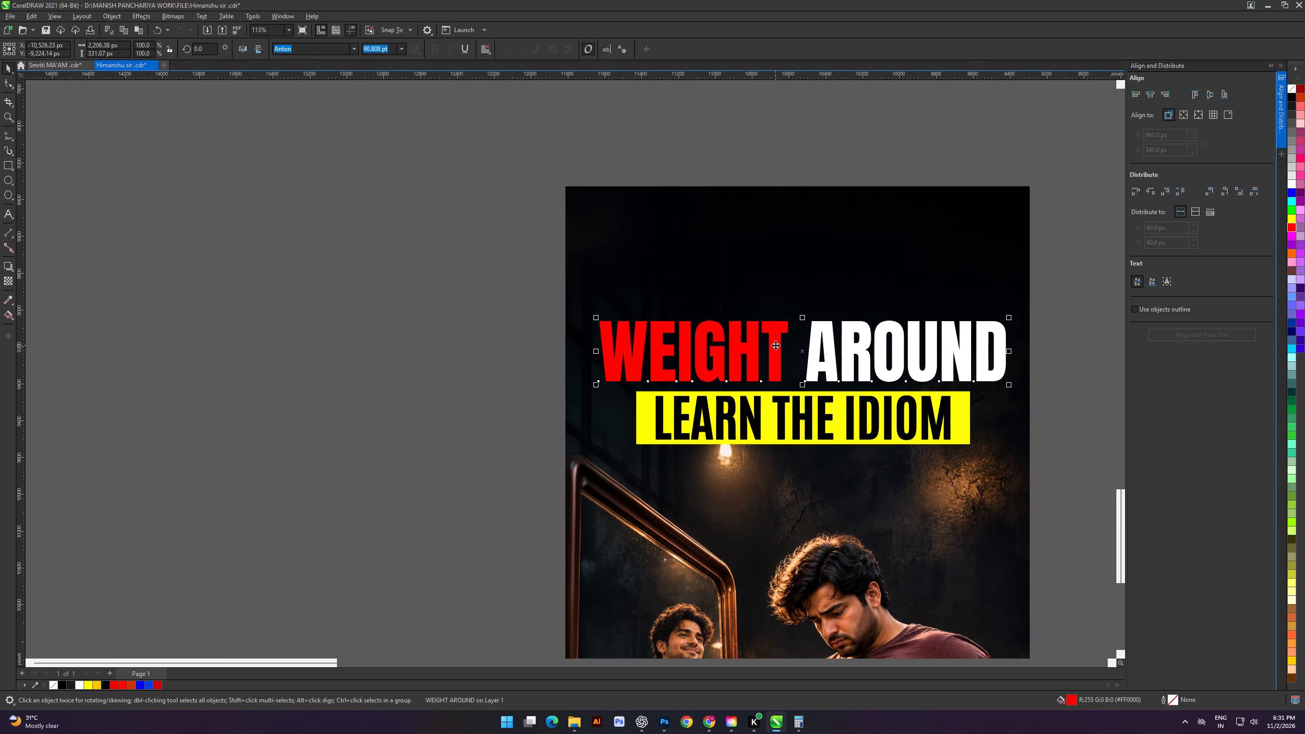
pyautogui.hotkey('ctrl', 'k')
# Scale "AROUND" down to about 74.6 pt and move it right, away from "WEIGHT".
pyautogui.scroll(-7, 818, 352)
pyautogui.scroll(3, 841, 350)
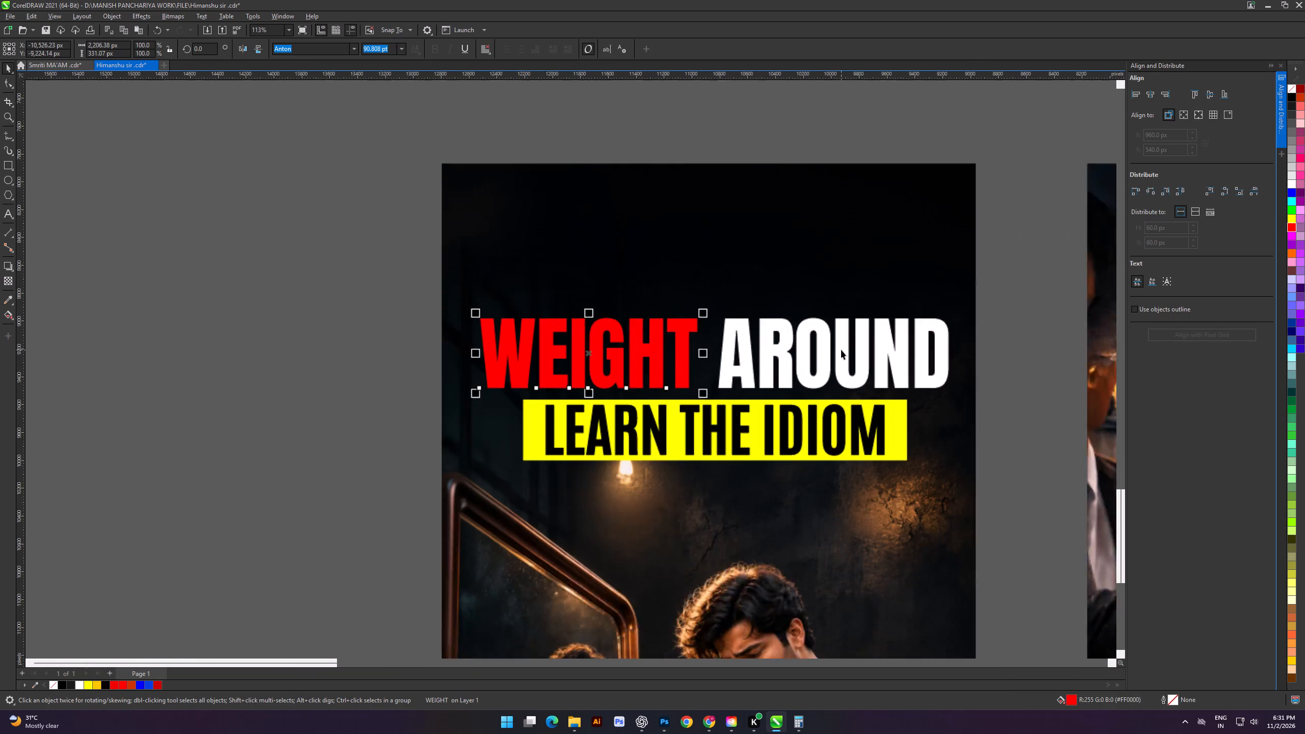
pyautogui.scroll(2, 841, 350)
pyautogui.click(846, 370)
pyautogui.moveTo(970, 399); pyautogui.dragTo(922, 409)
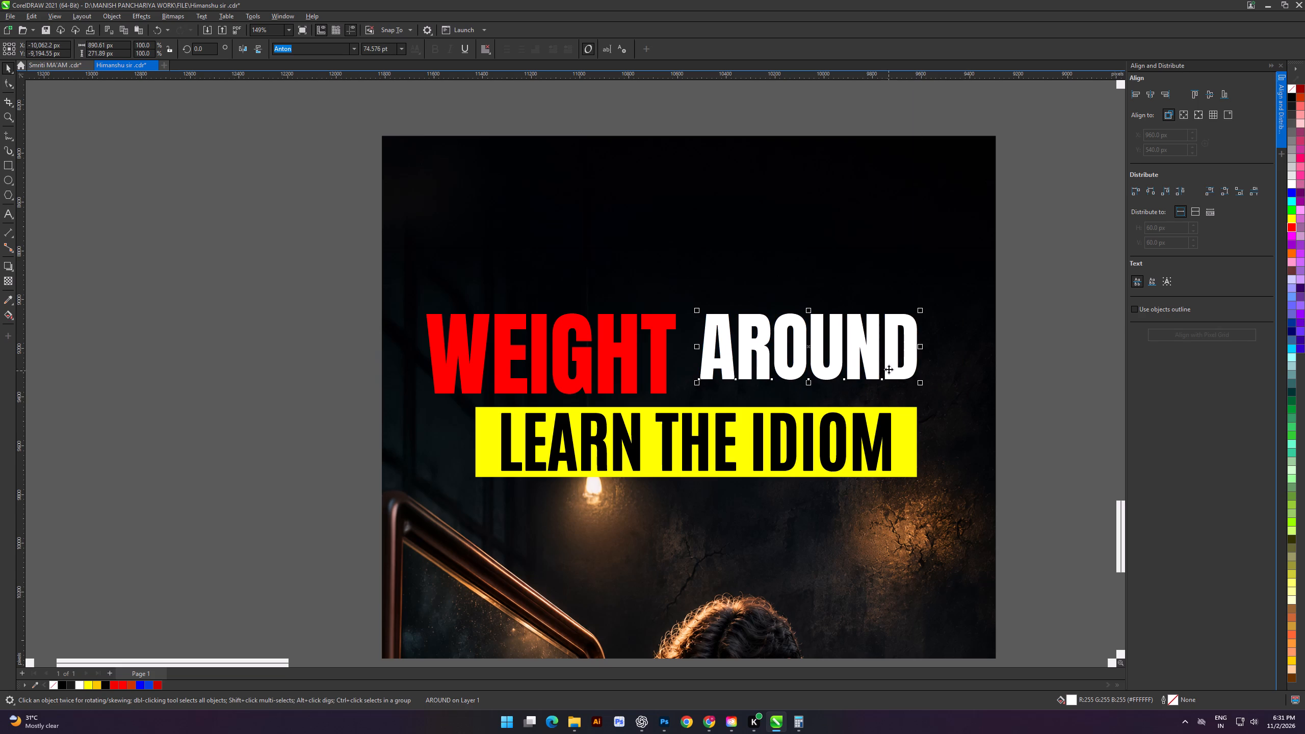
pyautogui.moveTo(874, 361); pyautogui.dragTo(906, 367)
# Enlarge the red "WEIGHT" to about 103 pt and tilt it counter-clockwise by about 2.6°.
pyautogui.click(668, 335)
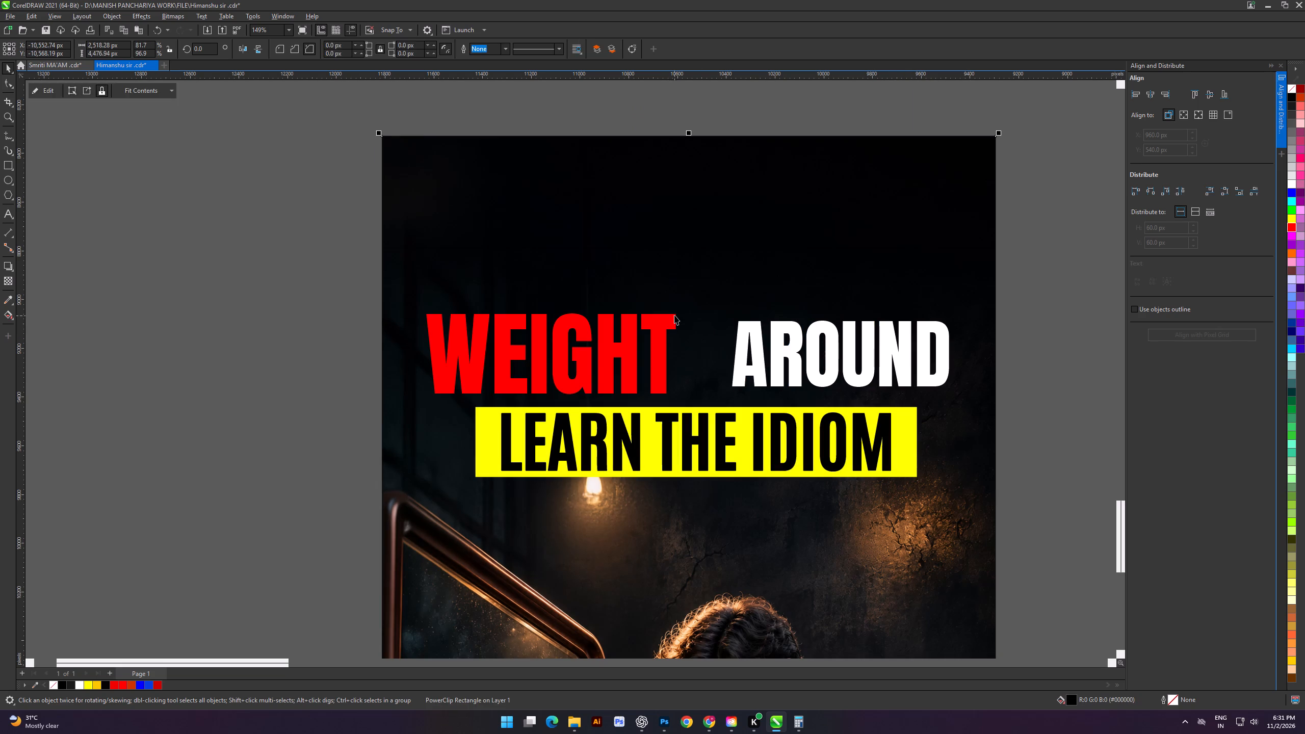
pyautogui.click(673, 315)
pyautogui.moveTo(677, 310); pyautogui.dragTo(711, 298)
pyautogui.click(694, 320)
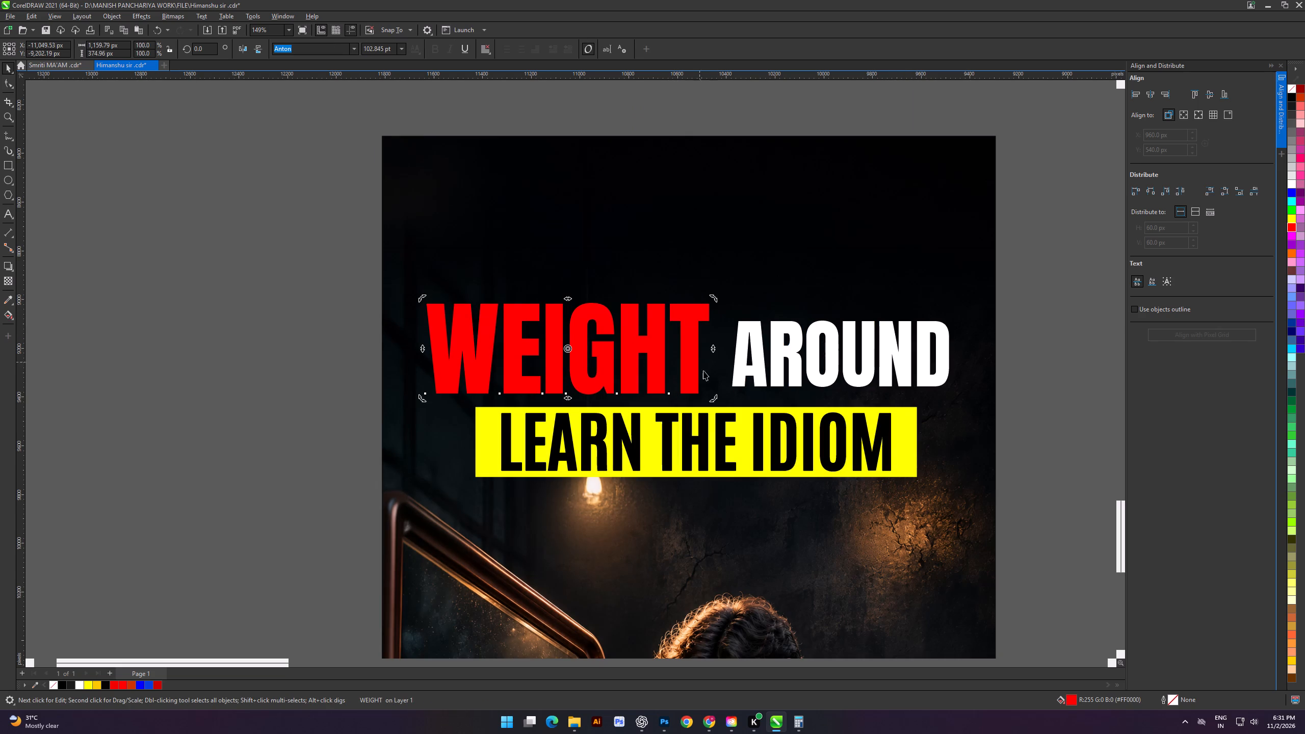
pyautogui.moveTo(715, 402); pyautogui.dragTo(730, 396)
pyautogui.click(347, 288)
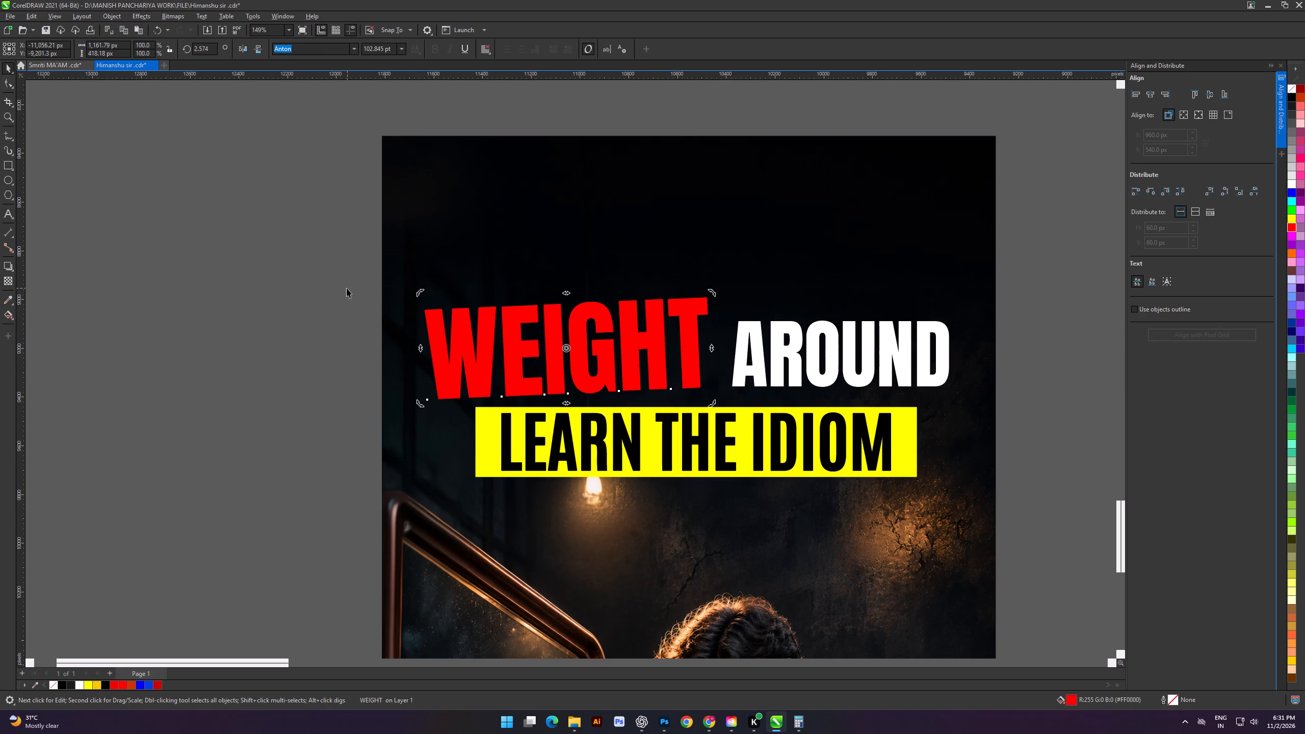
# Shift the tilted "WEIGHT" slightly right and enlarge it from its centre to about 115 pt, reaching "AROUND".
pyautogui.click(692, 361)
pyautogui.keyDown('shift'); pyautogui.moveTo(715, 405); pyautogui.dragTo(718, 406); pyautogui.keyUp('shift')
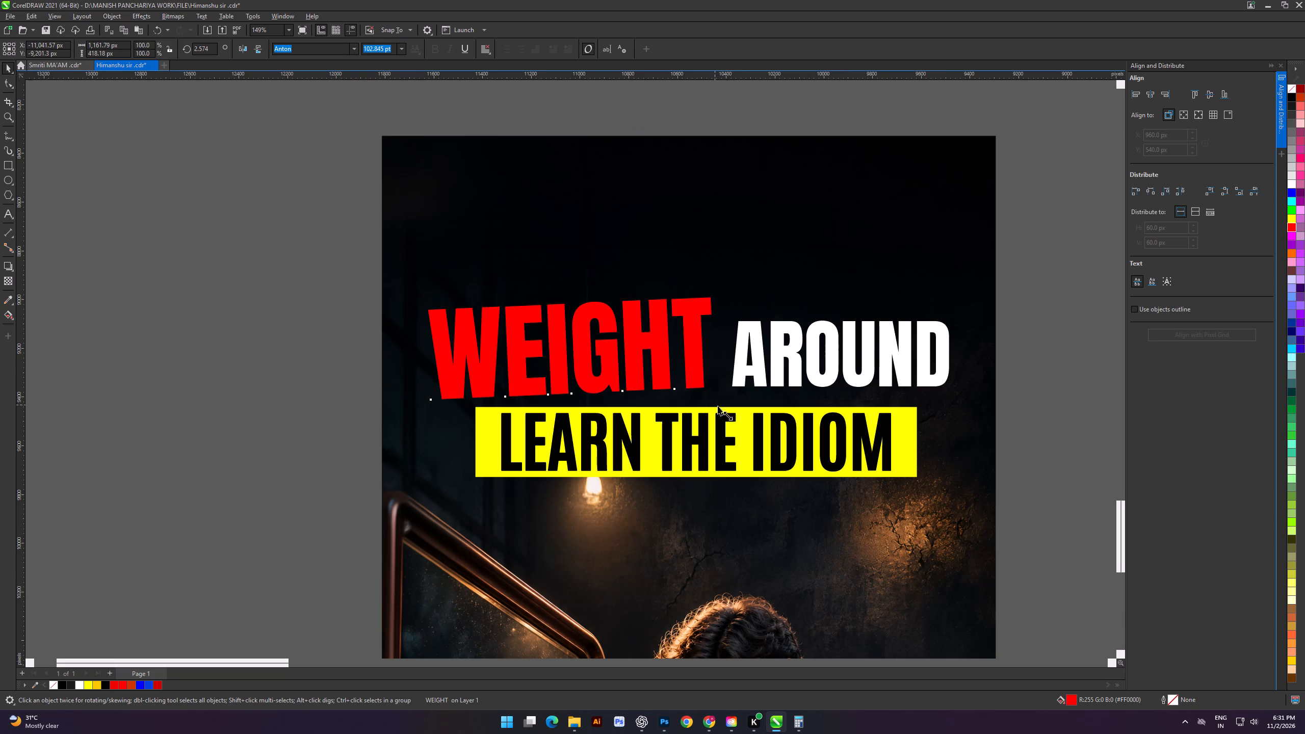
pyautogui.keyDown('shift'); pyautogui.moveTo(718, 406); pyautogui.dragTo(732, 411); pyautogui.keyUp('shift')
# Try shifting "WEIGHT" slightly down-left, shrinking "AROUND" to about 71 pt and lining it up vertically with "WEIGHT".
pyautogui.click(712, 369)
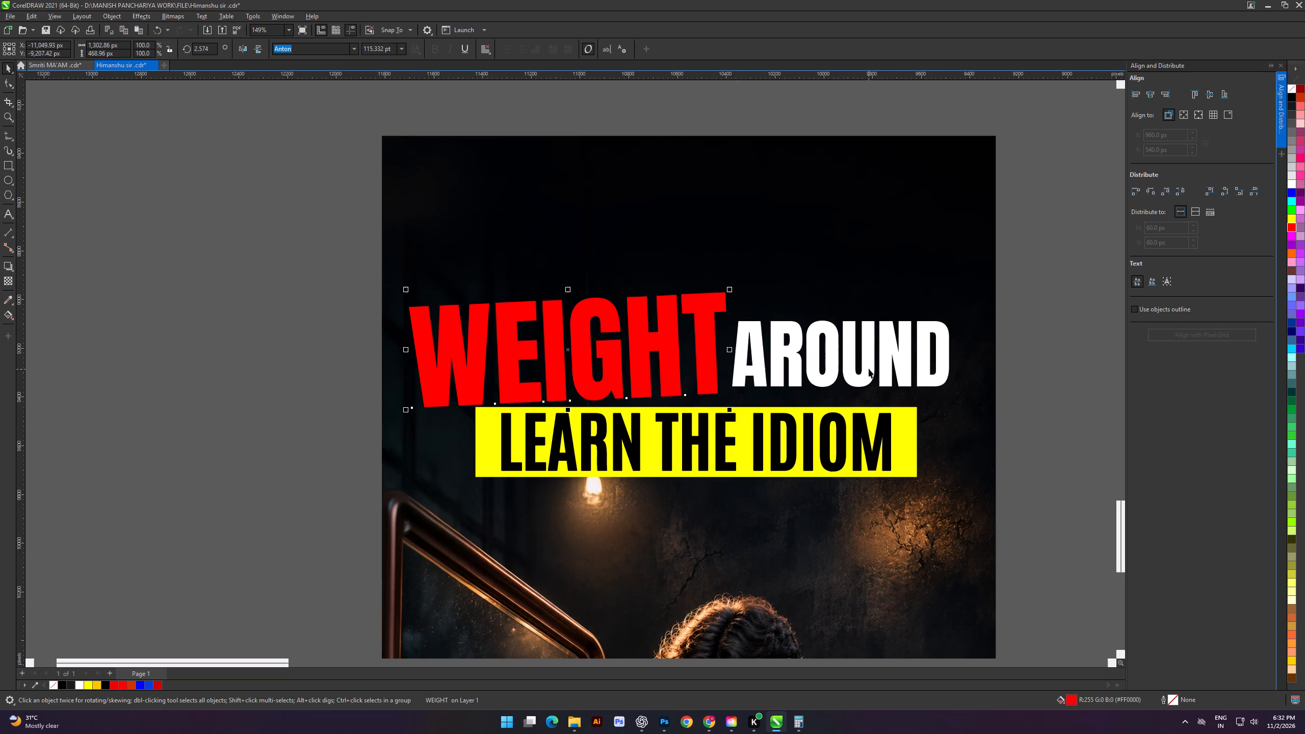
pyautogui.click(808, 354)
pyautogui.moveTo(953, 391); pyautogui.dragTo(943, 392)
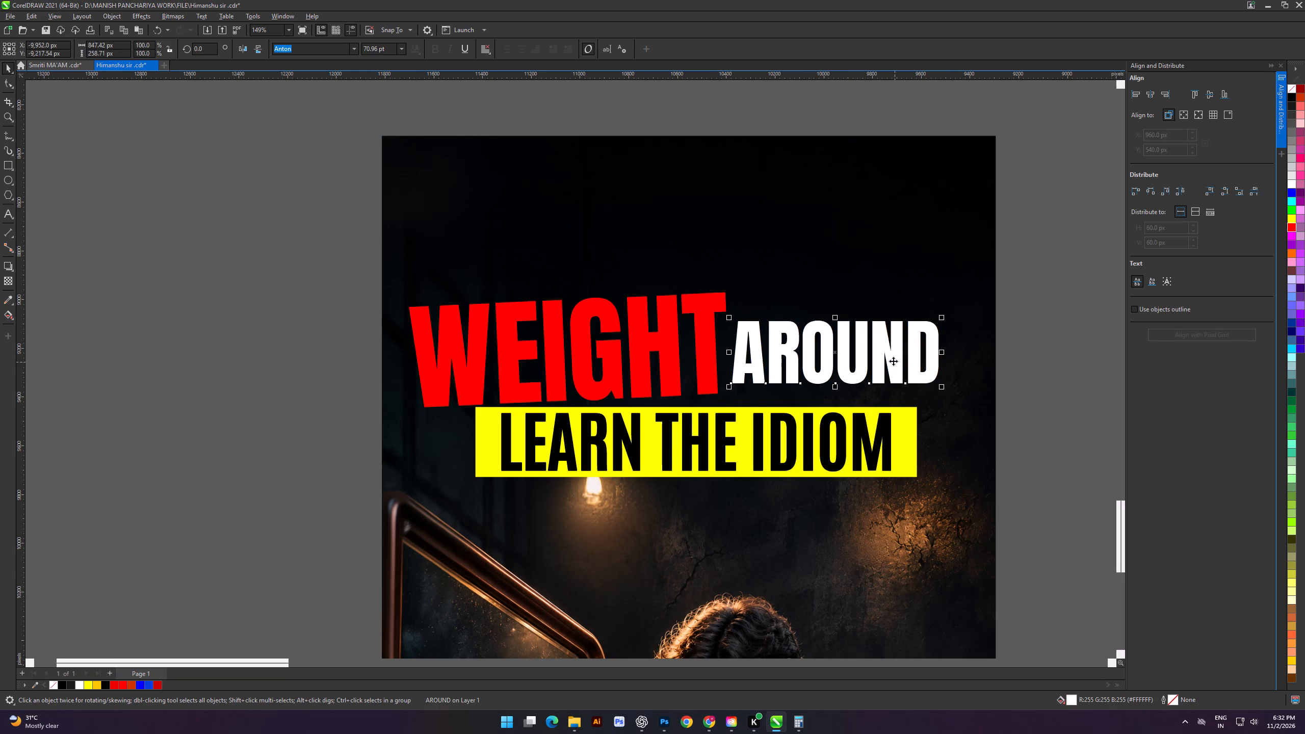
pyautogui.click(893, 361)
# Examine the tilted headline's size and balance against the subtitle and the whole cover.
pyautogui.scroll(-3, 824, 369)
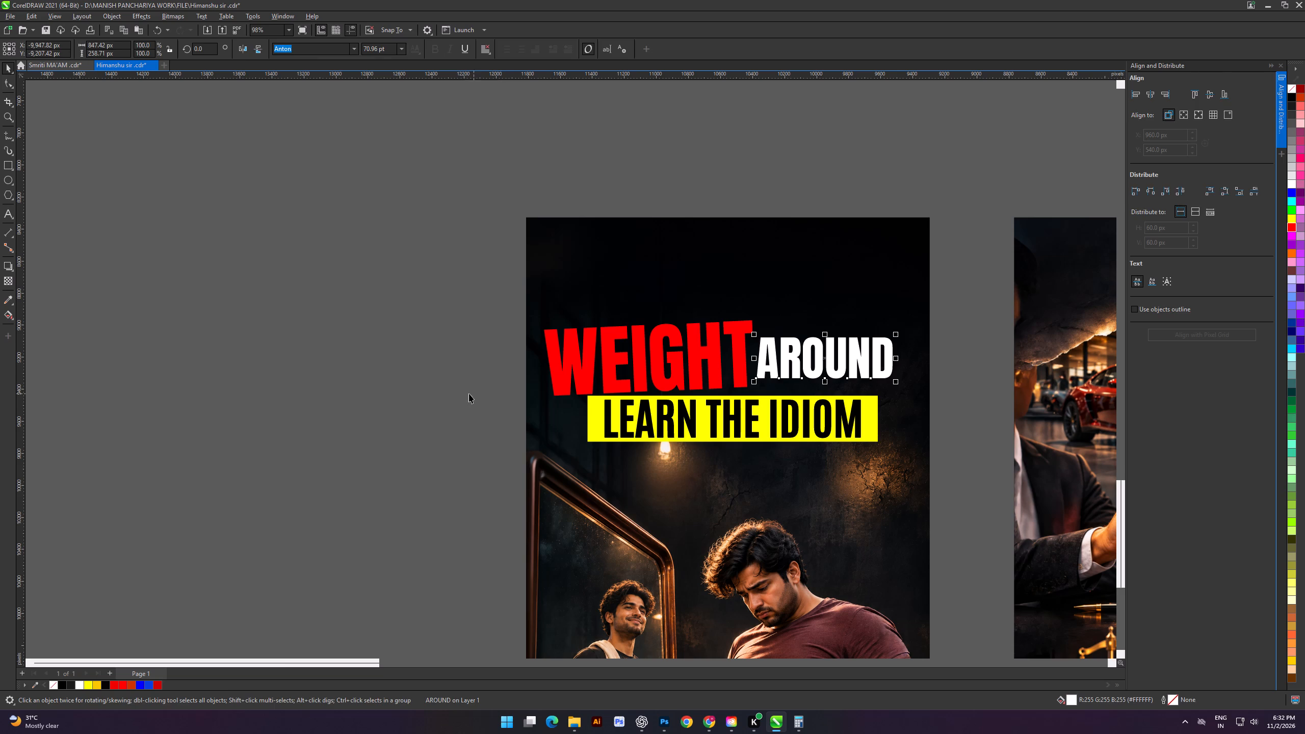
pyautogui.click(469, 394)
pyautogui.click(461, 376)
pyautogui.keyDown('shift'); pyautogui.scroll(-4, 497, 372); pyautogui.keyUp('shift')
pyautogui.click(392, 334)
pyautogui.scroll(-3, 531, 338)
pyautogui.keyDown('shift'); pyautogui.scroll(3, 566, 353); pyautogui.keyUp('shift')
pyautogui.click(486, 316)
pyautogui.keyDown('alt'); pyautogui.scroll(-2, 545, 335); pyautogui.keyUp('alt')
pyautogui.scroll(5, 627, 342)
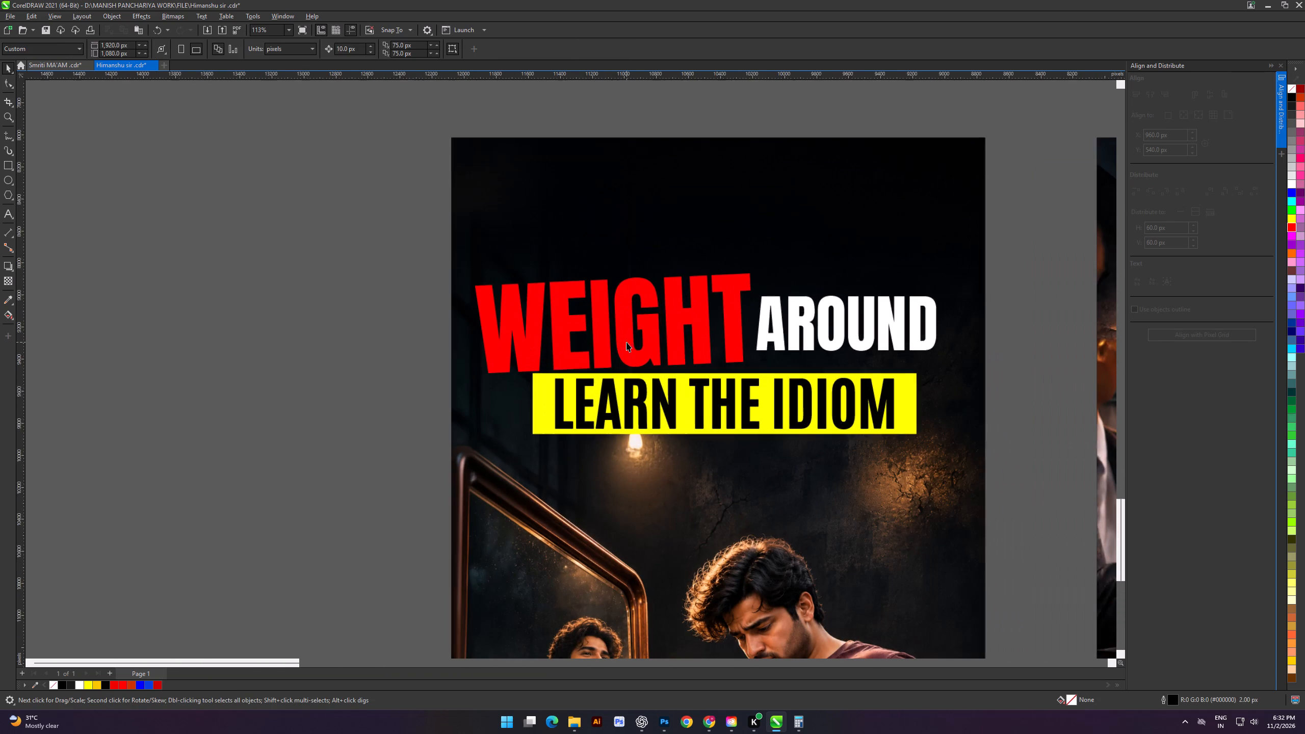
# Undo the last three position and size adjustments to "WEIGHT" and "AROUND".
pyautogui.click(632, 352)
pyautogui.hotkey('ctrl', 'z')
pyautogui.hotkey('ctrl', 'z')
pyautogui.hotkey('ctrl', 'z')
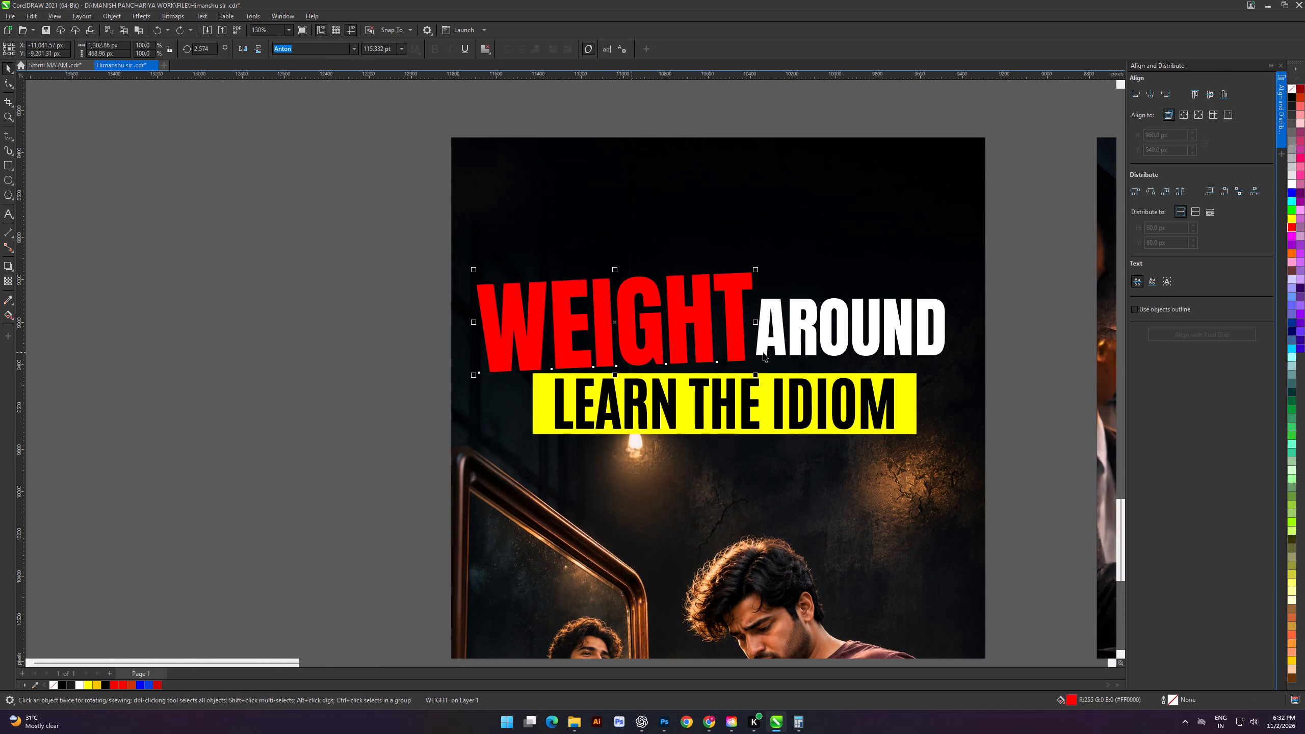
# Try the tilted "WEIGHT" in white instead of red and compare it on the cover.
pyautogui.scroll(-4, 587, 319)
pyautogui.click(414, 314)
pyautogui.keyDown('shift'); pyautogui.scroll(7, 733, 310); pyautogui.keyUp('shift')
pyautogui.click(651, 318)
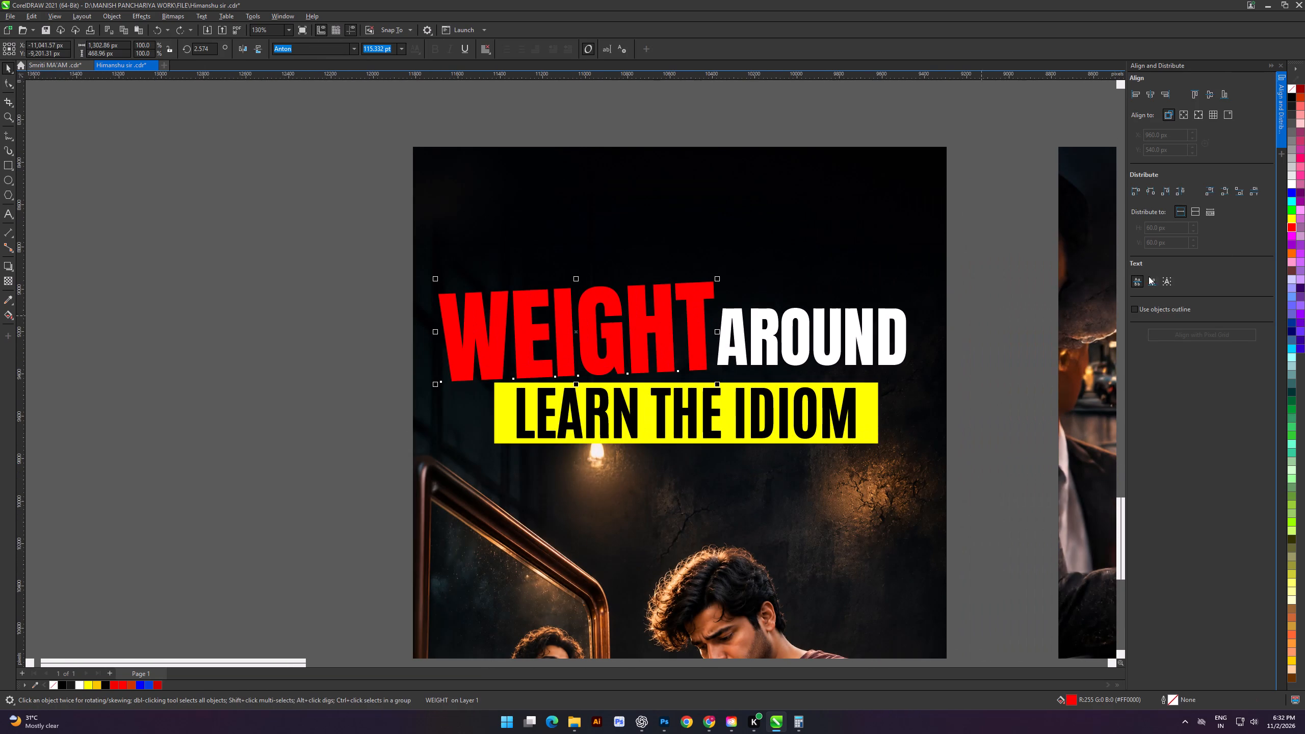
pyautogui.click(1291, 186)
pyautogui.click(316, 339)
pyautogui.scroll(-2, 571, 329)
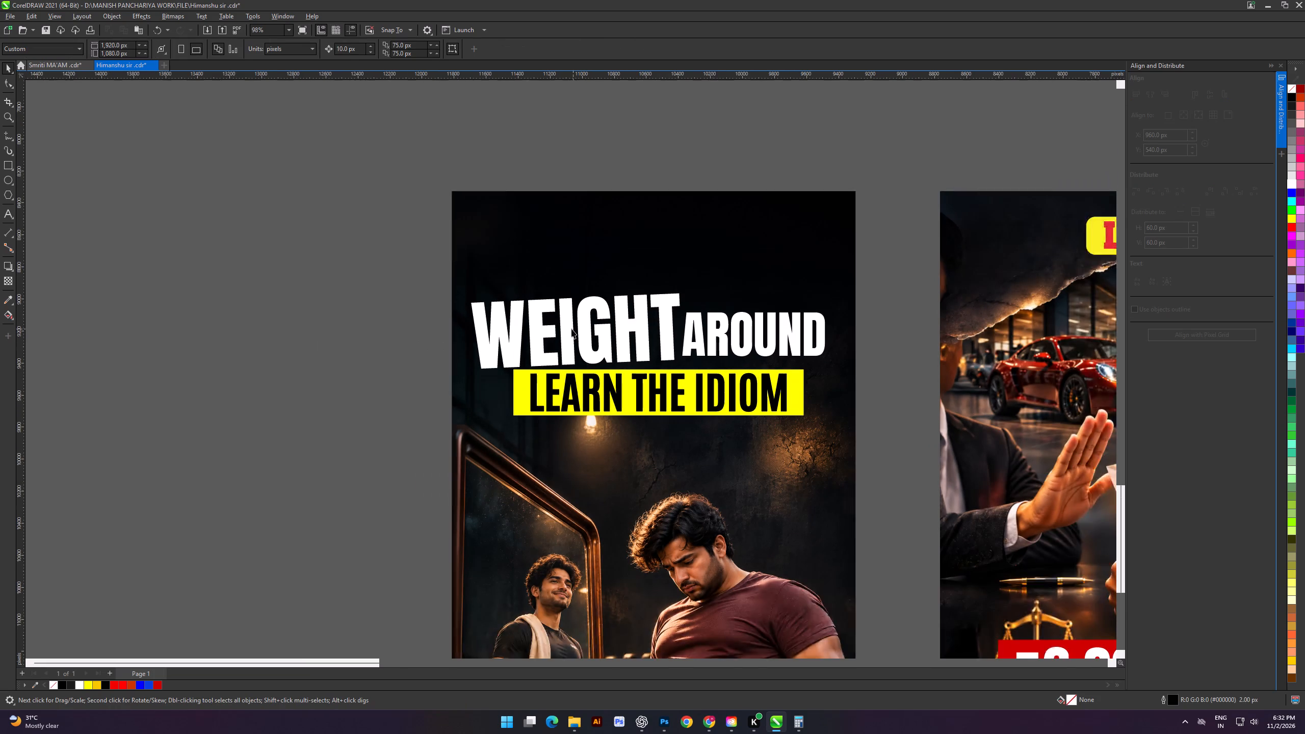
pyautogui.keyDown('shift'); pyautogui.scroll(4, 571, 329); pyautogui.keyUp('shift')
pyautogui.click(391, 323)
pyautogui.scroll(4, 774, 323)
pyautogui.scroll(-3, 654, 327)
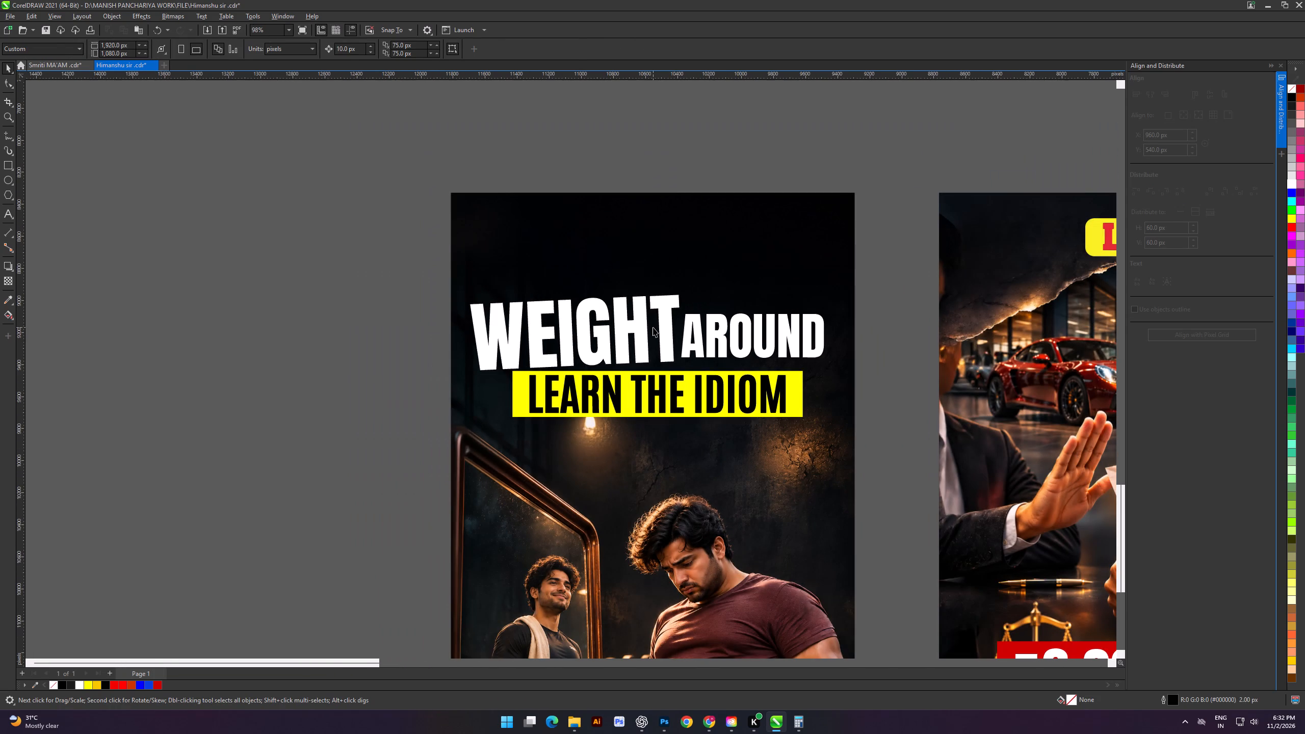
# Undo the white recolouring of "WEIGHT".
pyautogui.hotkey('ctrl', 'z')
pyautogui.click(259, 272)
# Duplicate the yellow subtitle box, placing the copy higher so it overlaps the lower part of "WEIGHT".
pyautogui.keyDown('shift'); pyautogui.scroll(8, 529, 292); pyautogui.keyUp('shift')
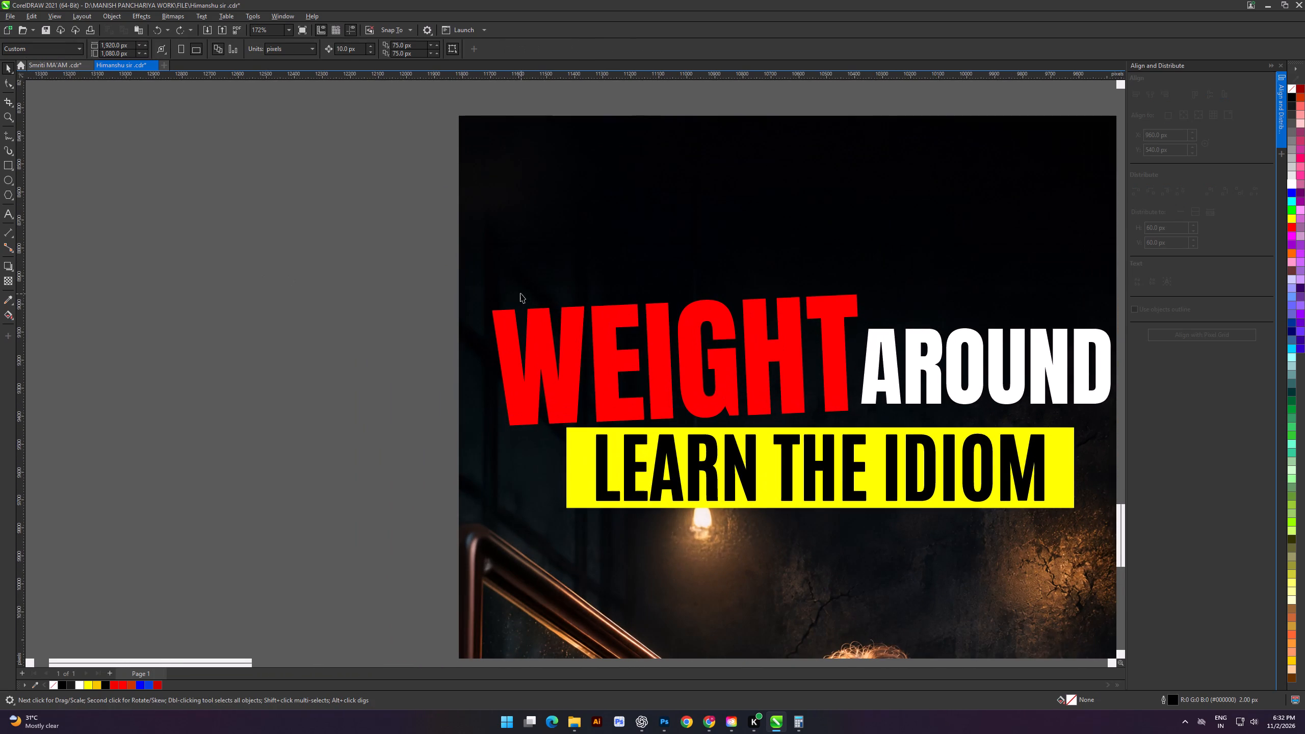
pyautogui.keyDown('alt'); pyautogui.scroll(-4, 536, 301); pyautogui.keyUp('alt')
pyautogui.click(378, 312)
pyautogui.scroll(-2, 647, 314)
pyautogui.keyDown('alt'); pyautogui.scroll(5, 741, 302); pyautogui.keyUp('alt')
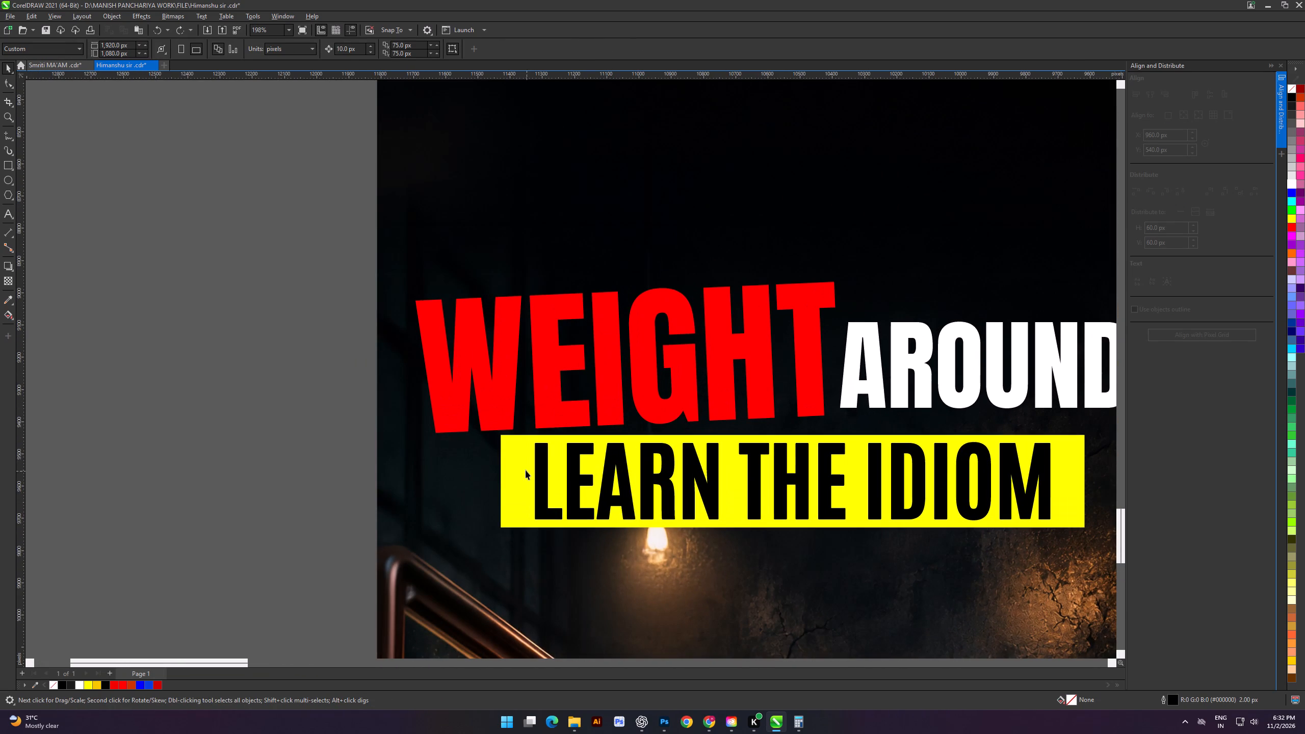
pyautogui.click(519, 467)
pyautogui.moveTo(519, 465); pyautogui.dragTo(511, 389, button='right')
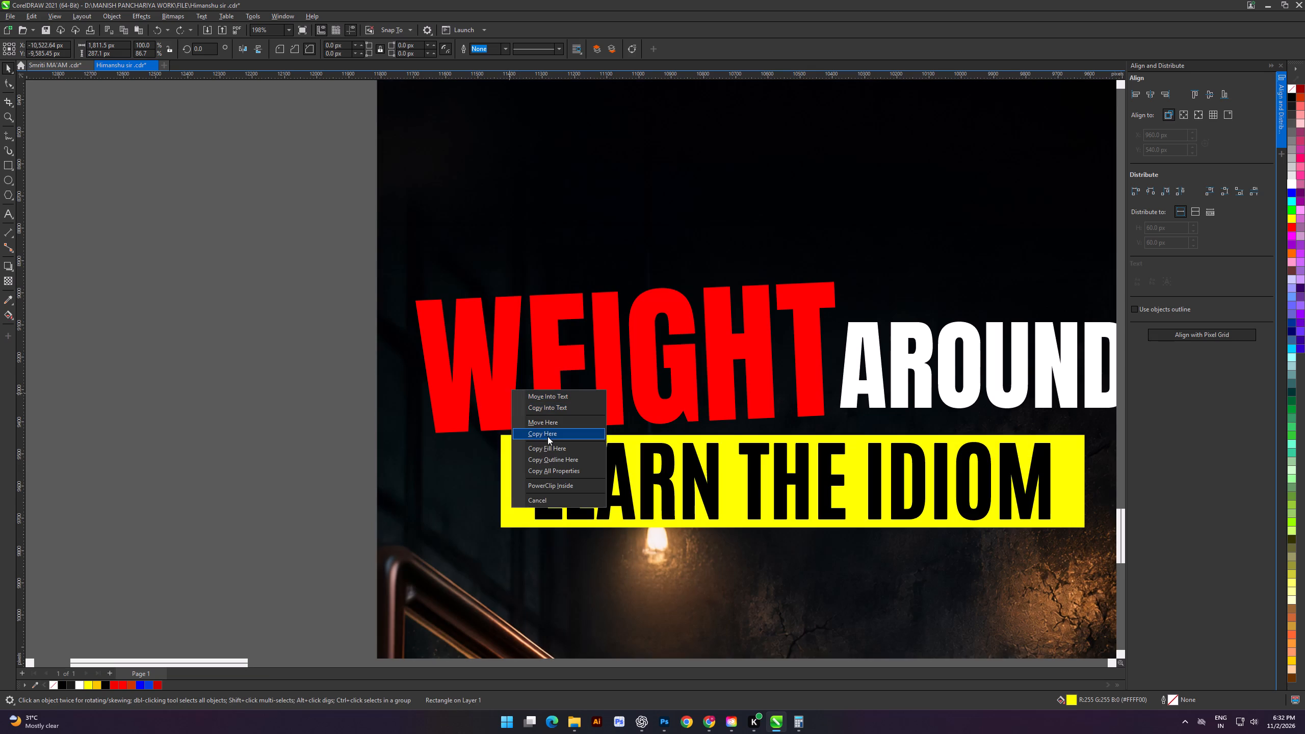
pyautogui.click(547, 436)
pyautogui.click(301, 408)
# Copy the rotation angle of "WEIGHT" and apply it to the duplicated yellow box, setting it to 2.574°.
pyautogui.click(541, 325)
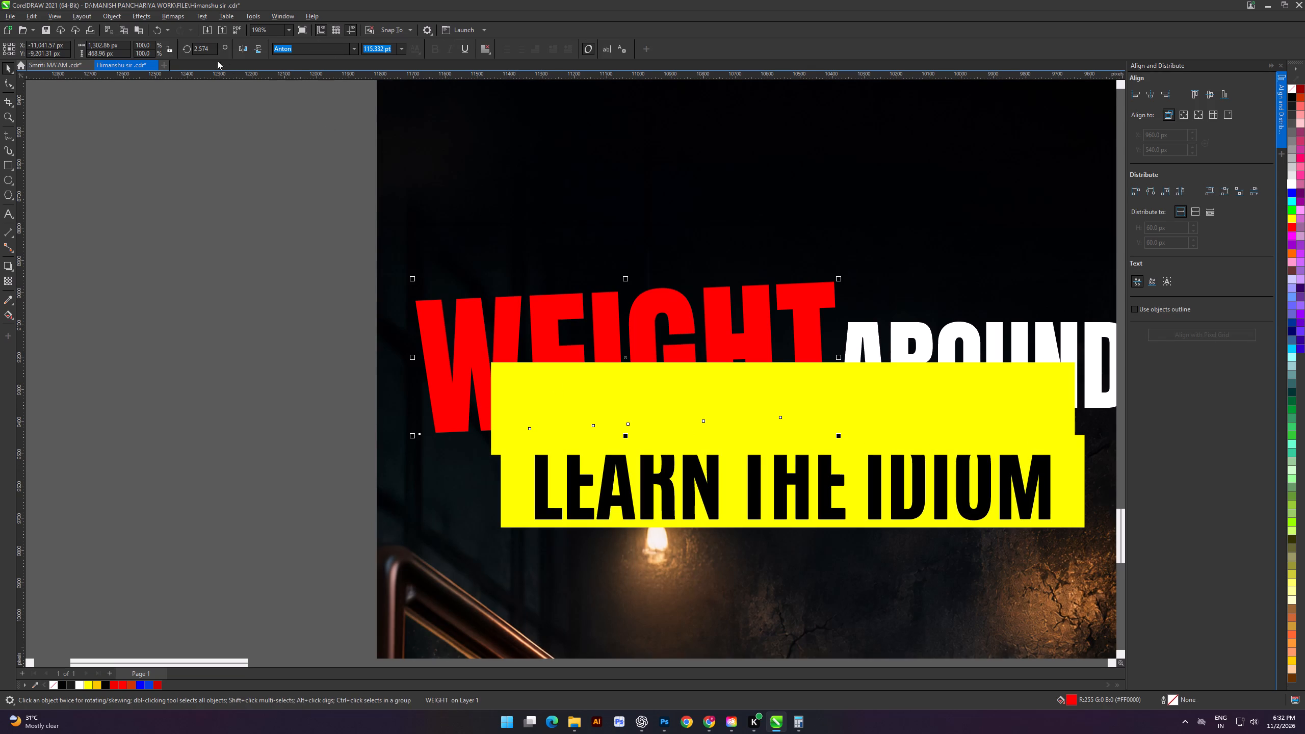
pyautogui.moveTo(211, 51); pyautogui.dragTo(171, 53)
pyautogui.hotkey('ctrl', 'c')
pyautogui.click(181, 189)
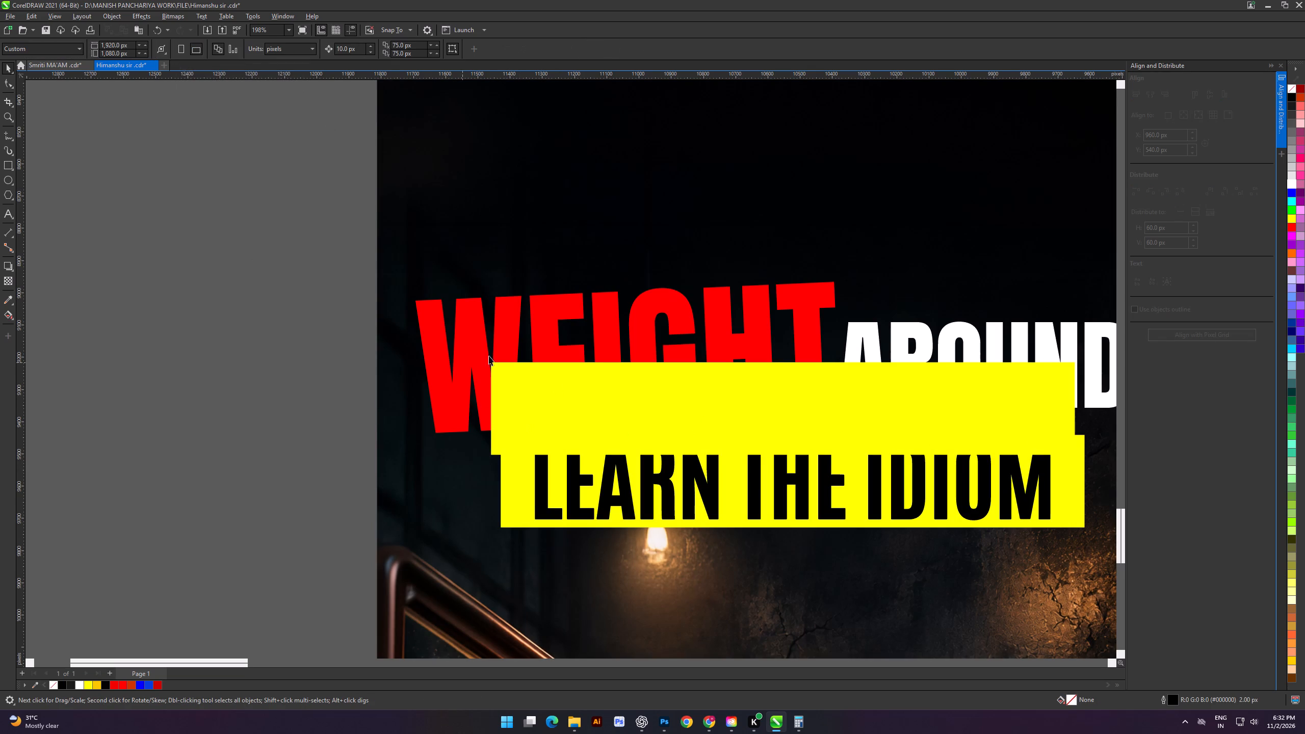
pyautogui.click(533, 404)
pyautogui.moveTo(213, 44); pyautogui.dragTo(172, 48)
pyautogui.moveTo(212, 49); pyautogui.dragTo(187, 49)
pyautogui.hotkey('ctrl', 'v')
pyautogui.press('Return')
pyautogui.click(259, 367)
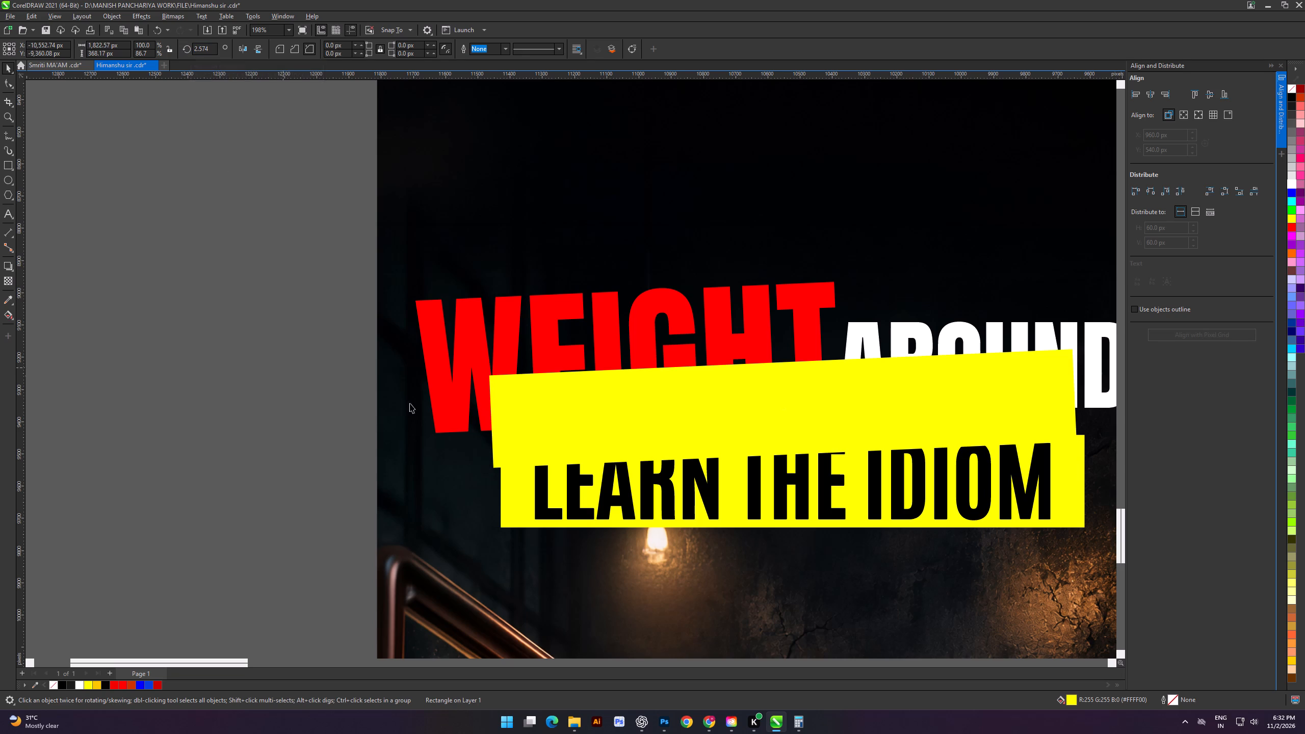
# Move the tilted yellow box over "WEIGHT" and resize it to about 1348 × 596 px to cover the word.
pyautogui.moveTo(675, 405); pyautogui.dragTo(591, 318)
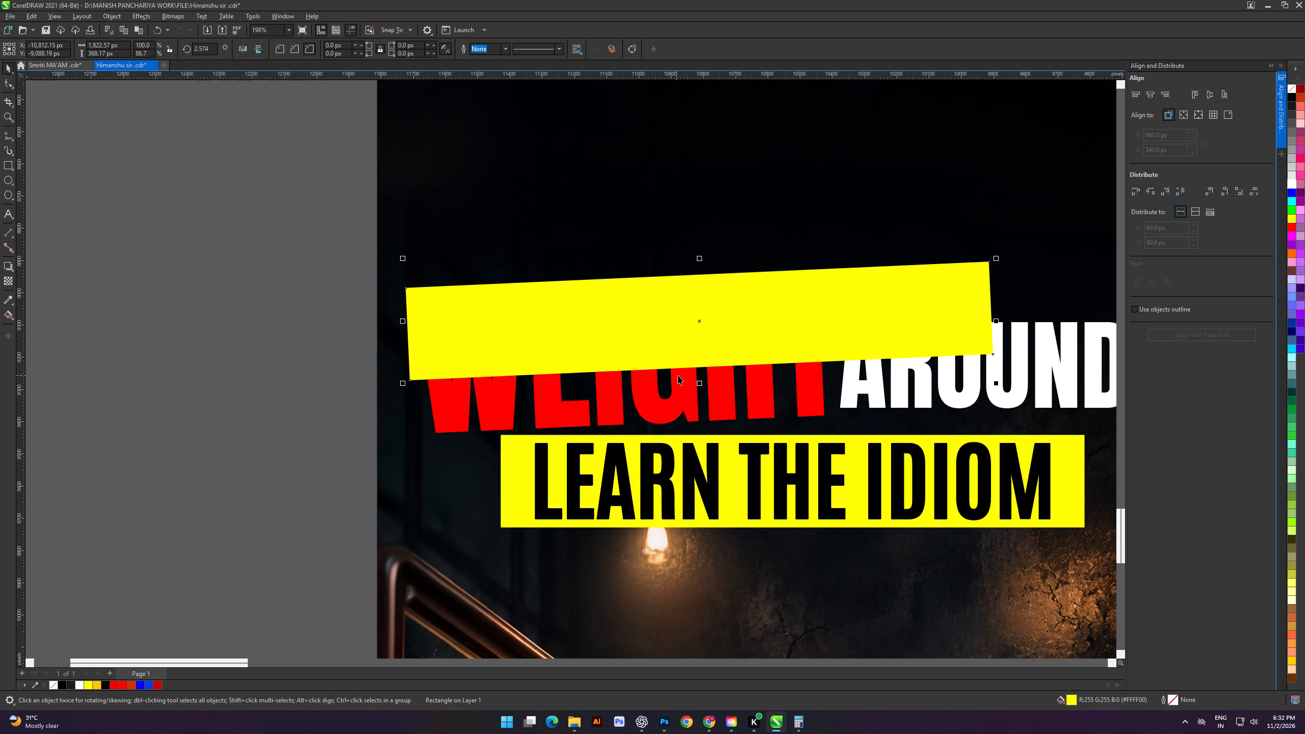
pyautogui.moveTo(696, 385); pyautogui.dragTo(701, 458)
pyautogui.moveTo(996, 359); pyautogui.dragTo(842, 391)
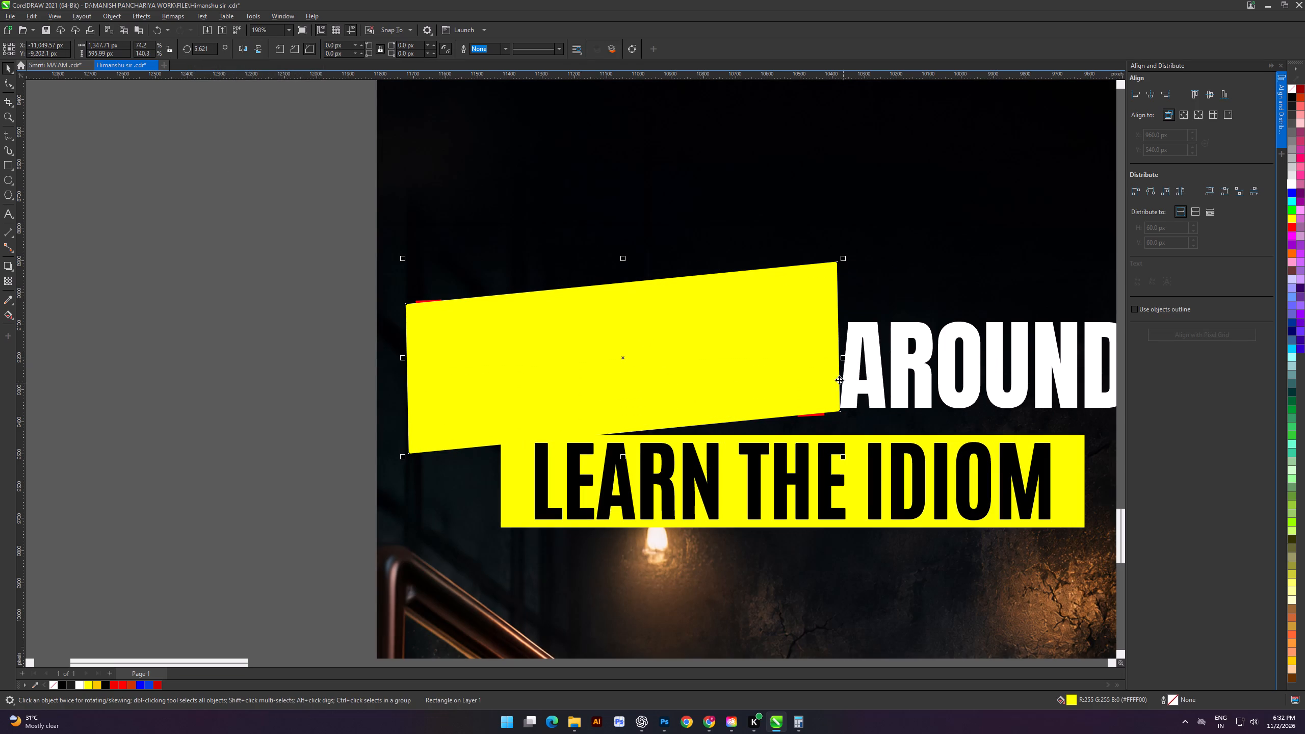
# Set the resized yellow box's rotation to 2.574° and shift it slightly down over "WEIGHT".
pyautogui.moveTo(212, 47); pyautogui.dragTo(186, 55)
pyautogui.hotkey('ctrl', 'v')
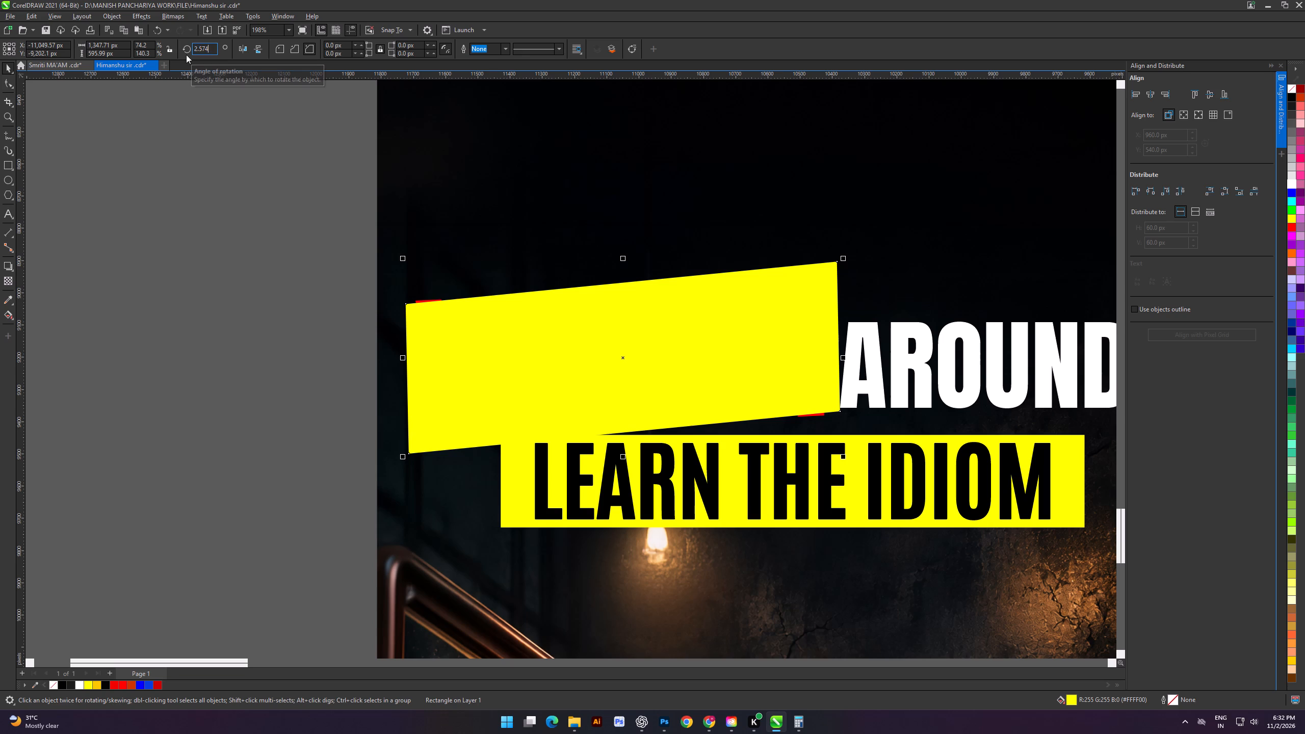
pyautogui.press('Return')
pyautogui.click(276, 262)
pyautogui.moveTo(732, 352); pyautogui.dragTo(732, 358)
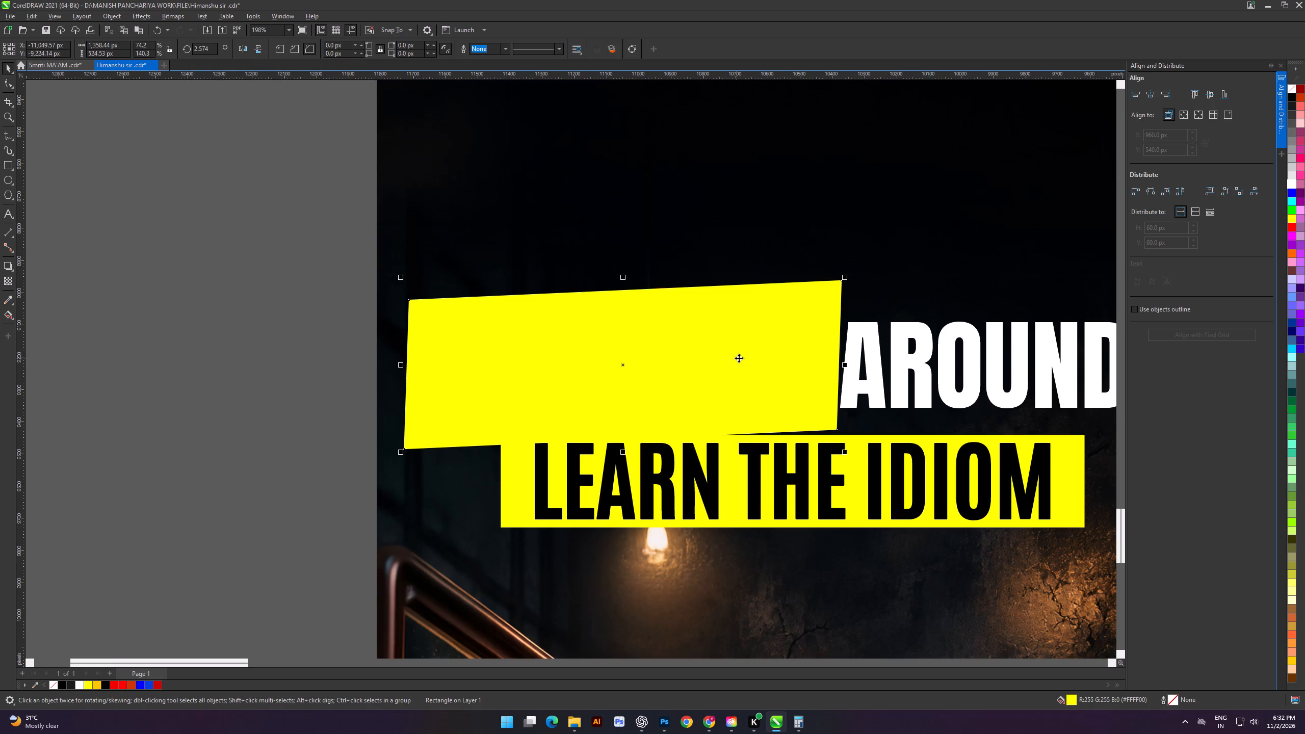
# Stretch the tilted yellow box upward to about 556 px tall so it covers the top of "WEIGHT".
pyautogui.click(739, 358)
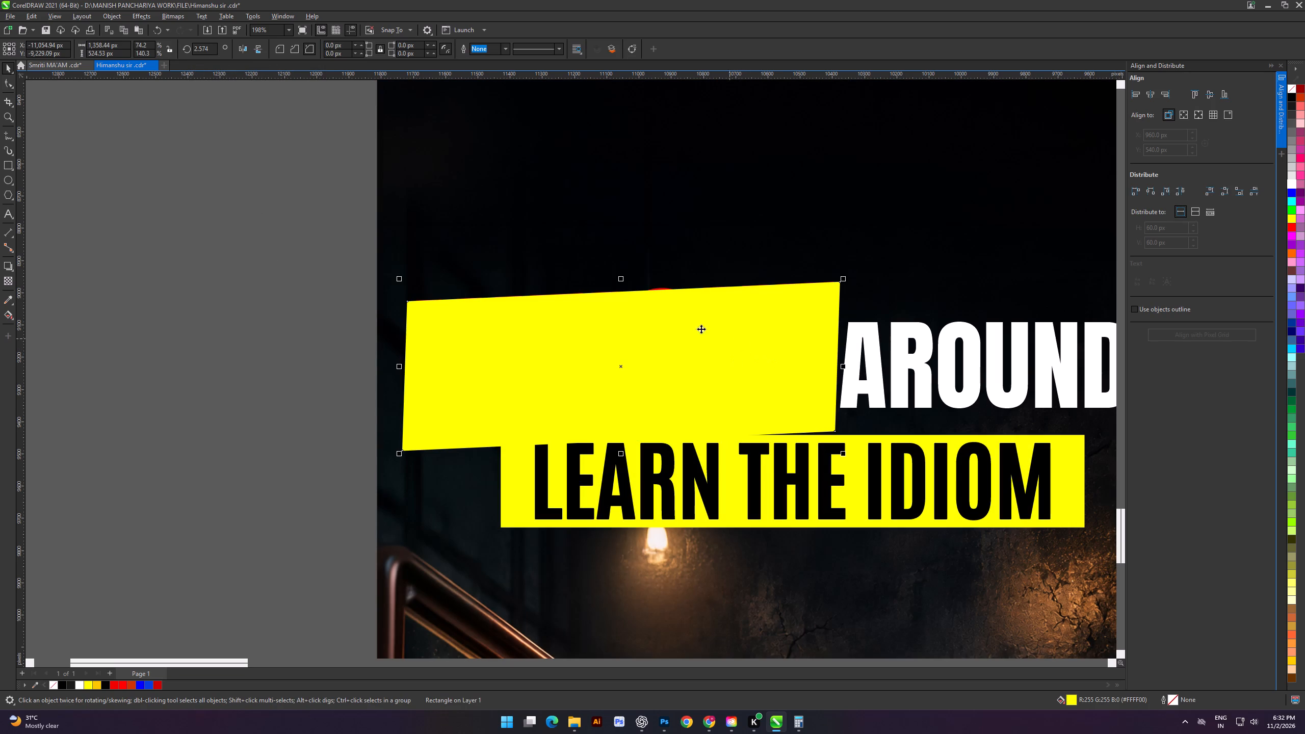
pyautogui.moveTo(621, 278); pyautogui.dragTo(618, 268)
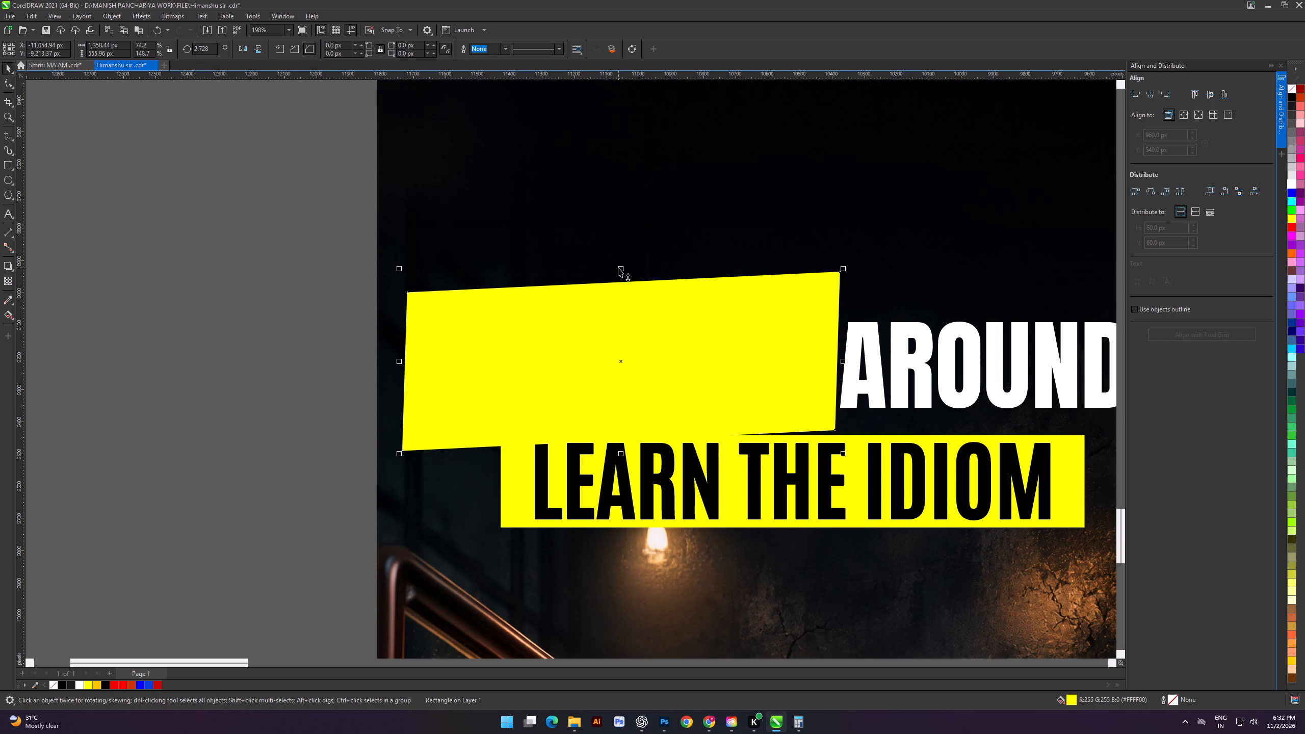
# Move the tilted yellow box back in the stacking order so it sits behind "WEIGHT" but in front of the background image.
pyautogui.hotkey('ctrl', 'pagedown')
pyautogui.hotkey('ctrl', 'pagedown')
pyautogui.hotkey('ctrl', 'pagedown')
pyautogui.hotkey('ctrl', 'pagedown')
pyautogui.hotkey('ctrl', 'pagedown')
pyautogui.hotkey('ctrl', 'pagedown')
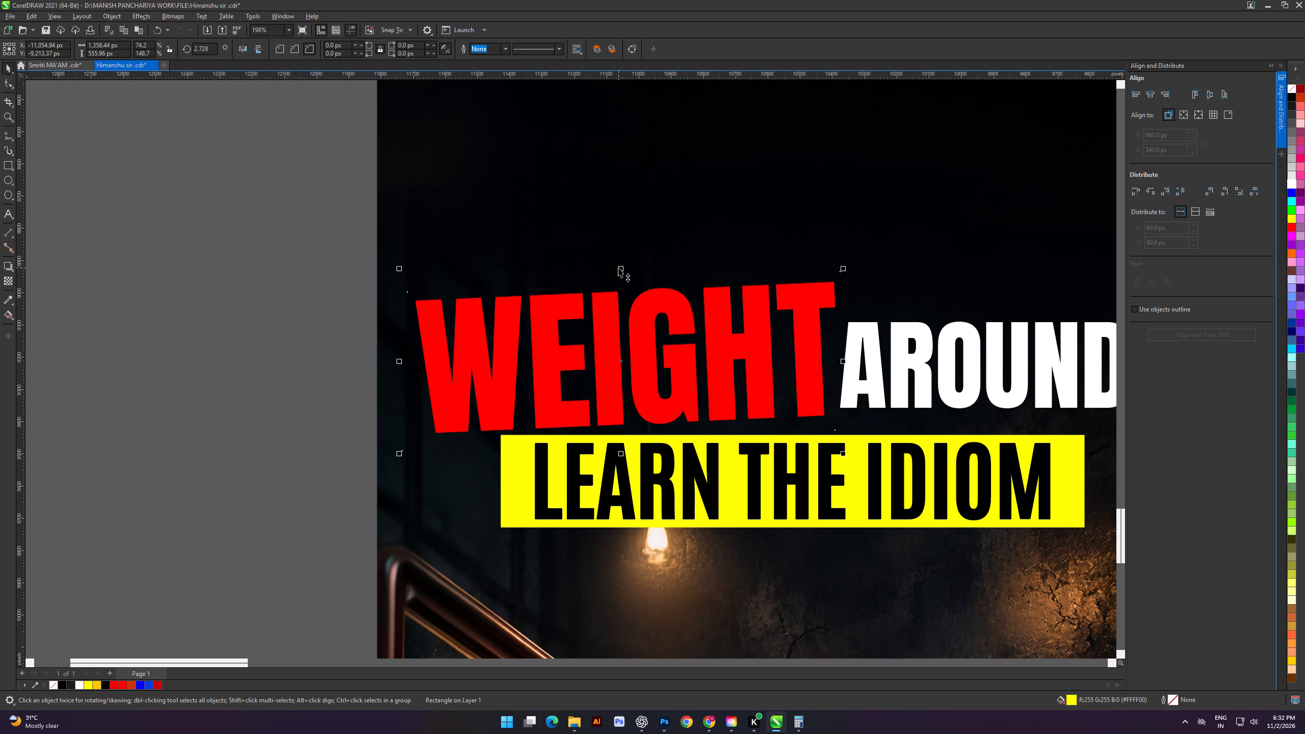
pyautogui.hotkey('ctrl', 'pageup')
pyautogui.hotkey('ctrl', 'pageup')
pyautogui.moveTo(205, 355); pyautogui.dragTo(205, 355)
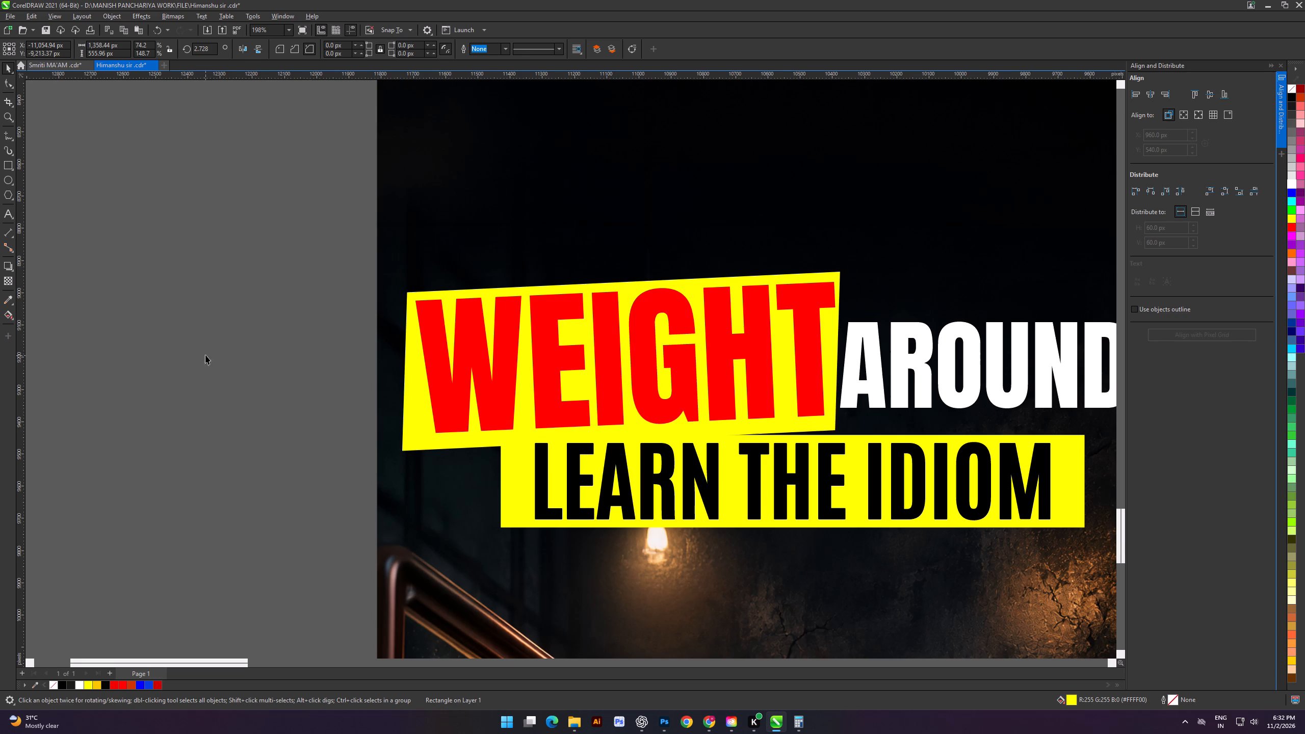
pyautogui.moveTo(205, 355); pyautogui.dragTo(245, 339)
pyautogui.scroll(-1, 654, 344)
# Skew the tilted yellow box horizontally so its short sides follow the slant of "WEIGHT".
pyautogui.keyDown('shift'); pyautogui.scroll(7, 659, 335); pyautogui.keyUp('shift')
pyautogui.click(563, 282)
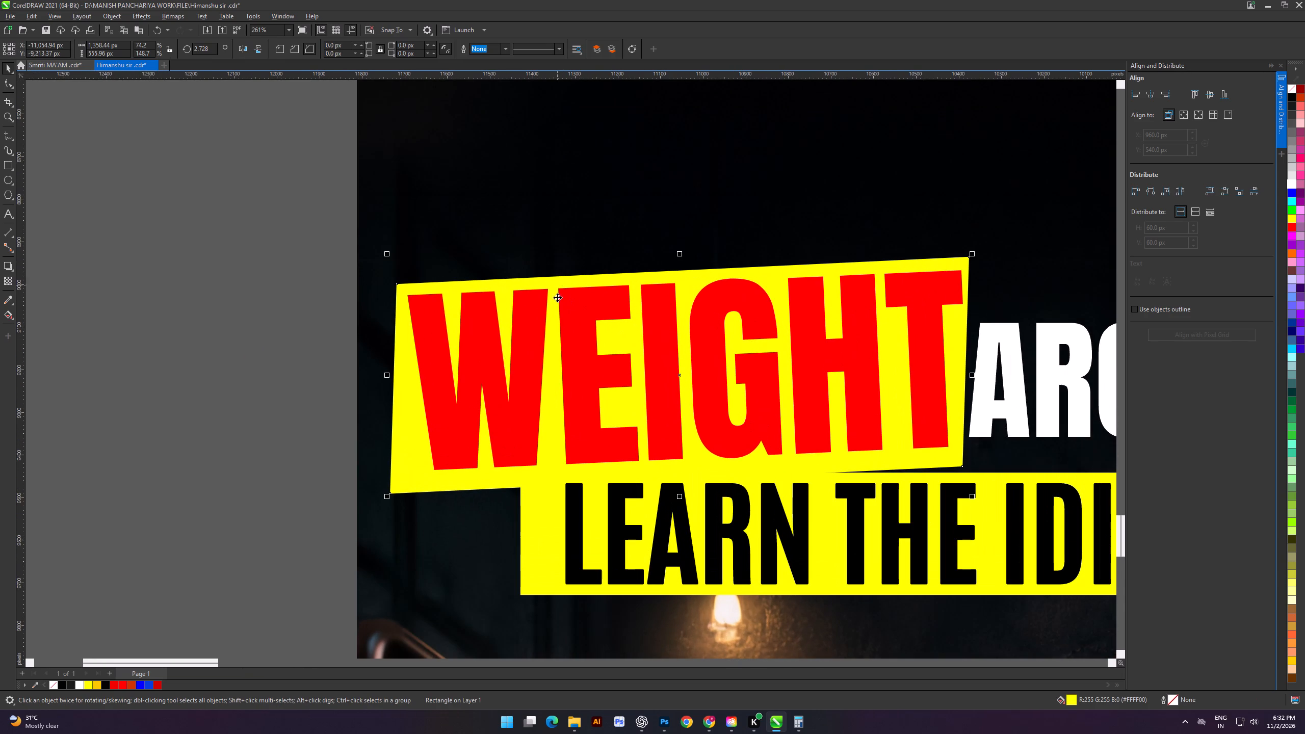
pyautogui.moveTo(680, 494); pyautogui.dragTo(682, 482)
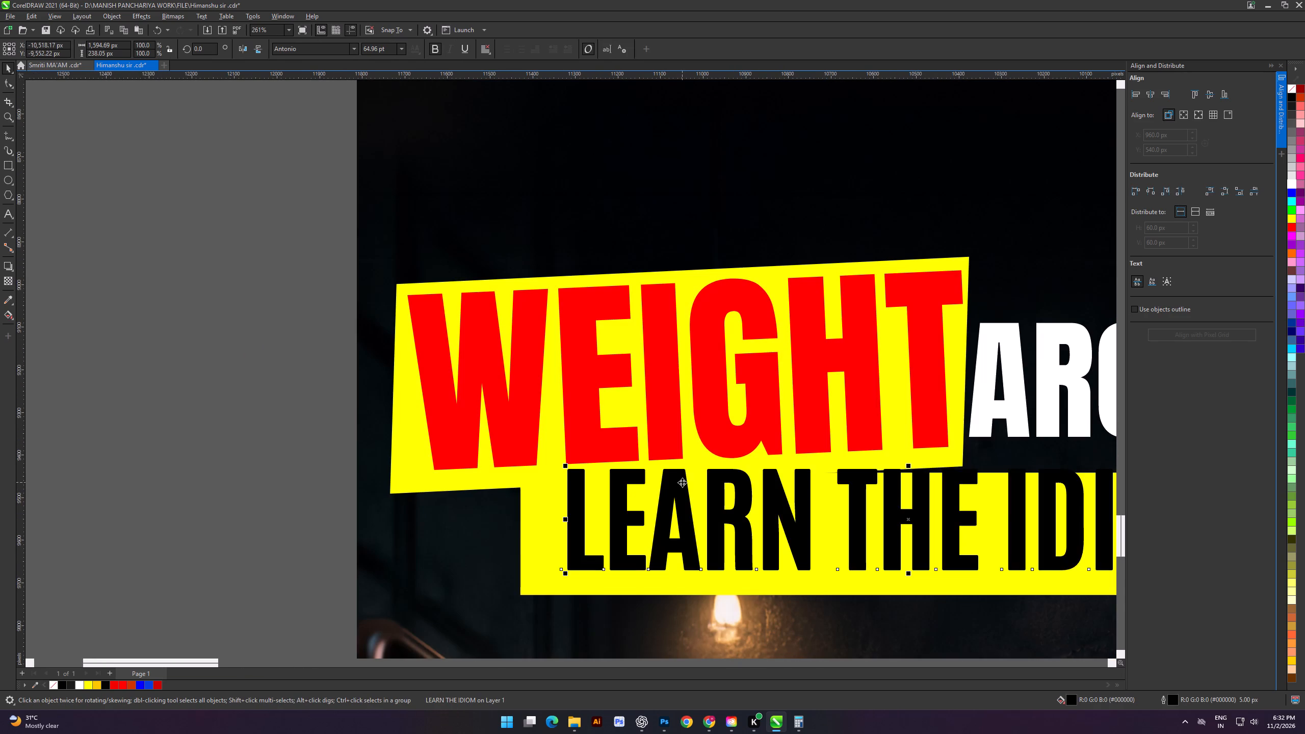
pyautogui.hotkey('ctrl', 'z')
pyautogui.click(403, 472)
pyautogui.click(403, 472)
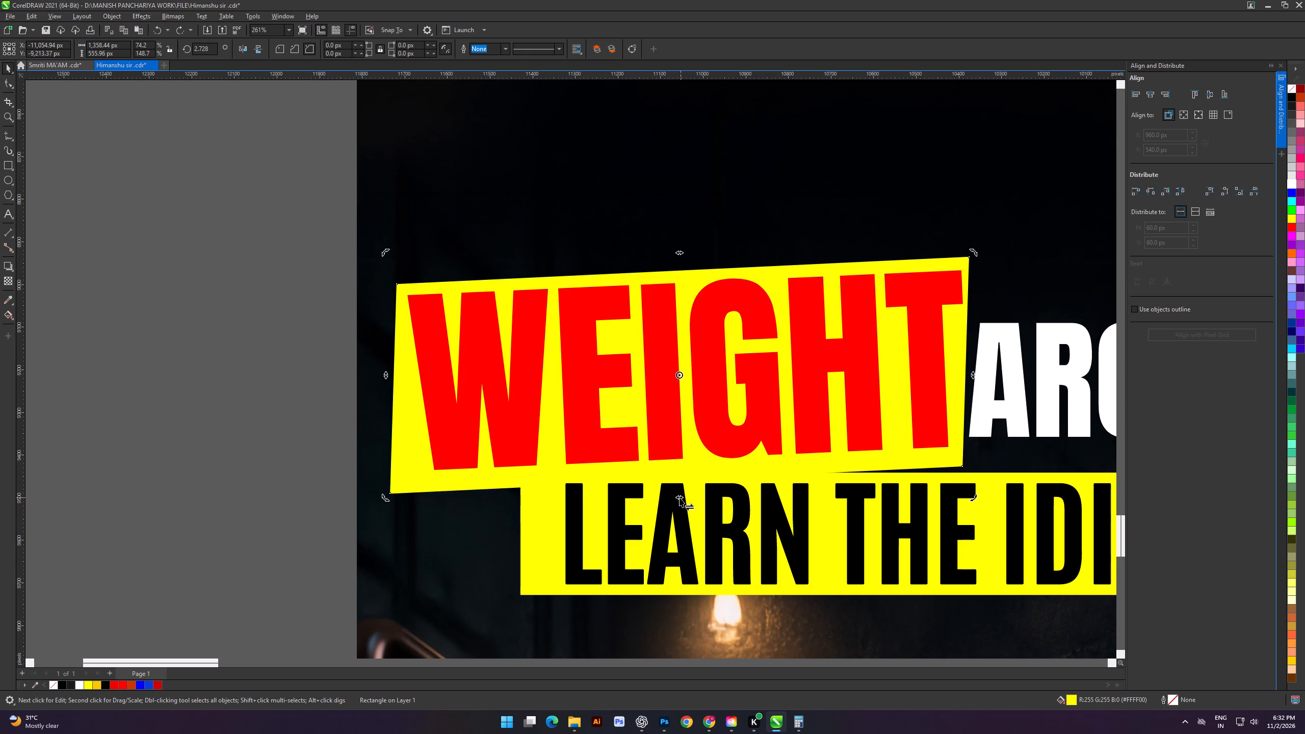
pyautogui.moveTo(677, 497); pyautogui.dragTo(697, 497)
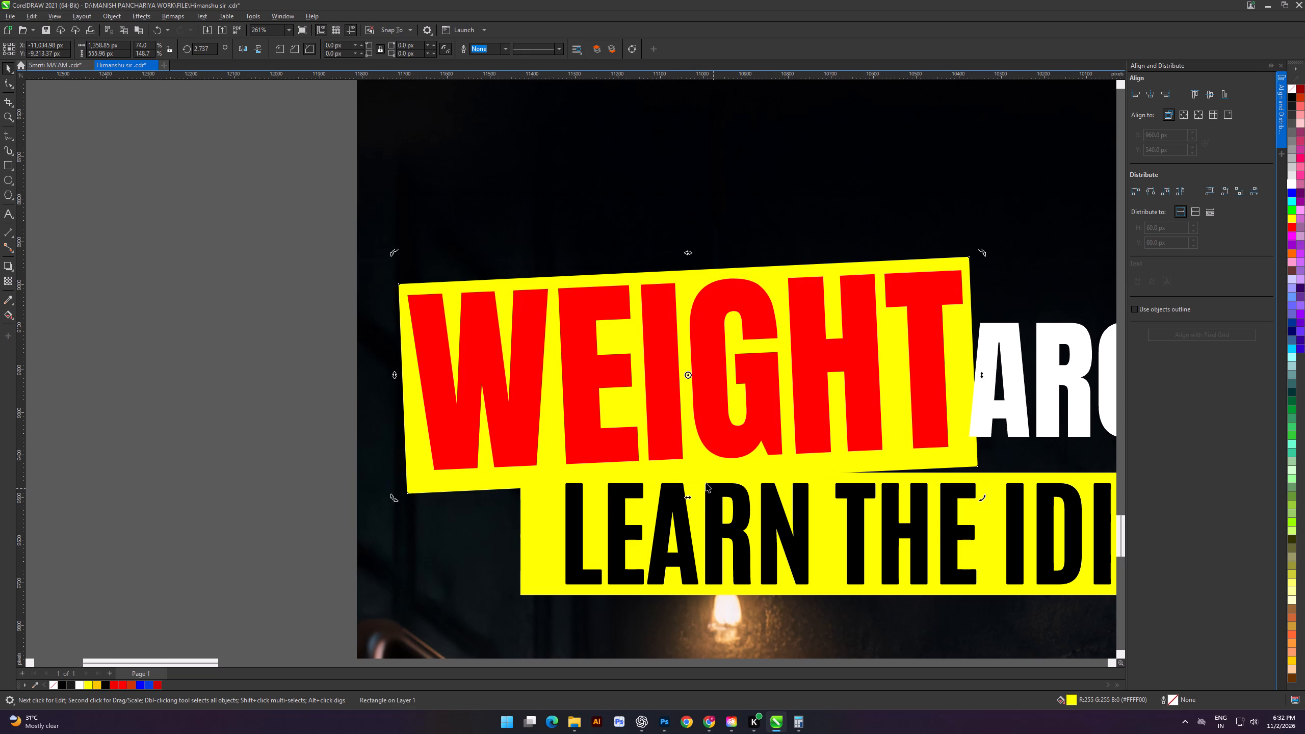
pyautogui.click(251, 363)
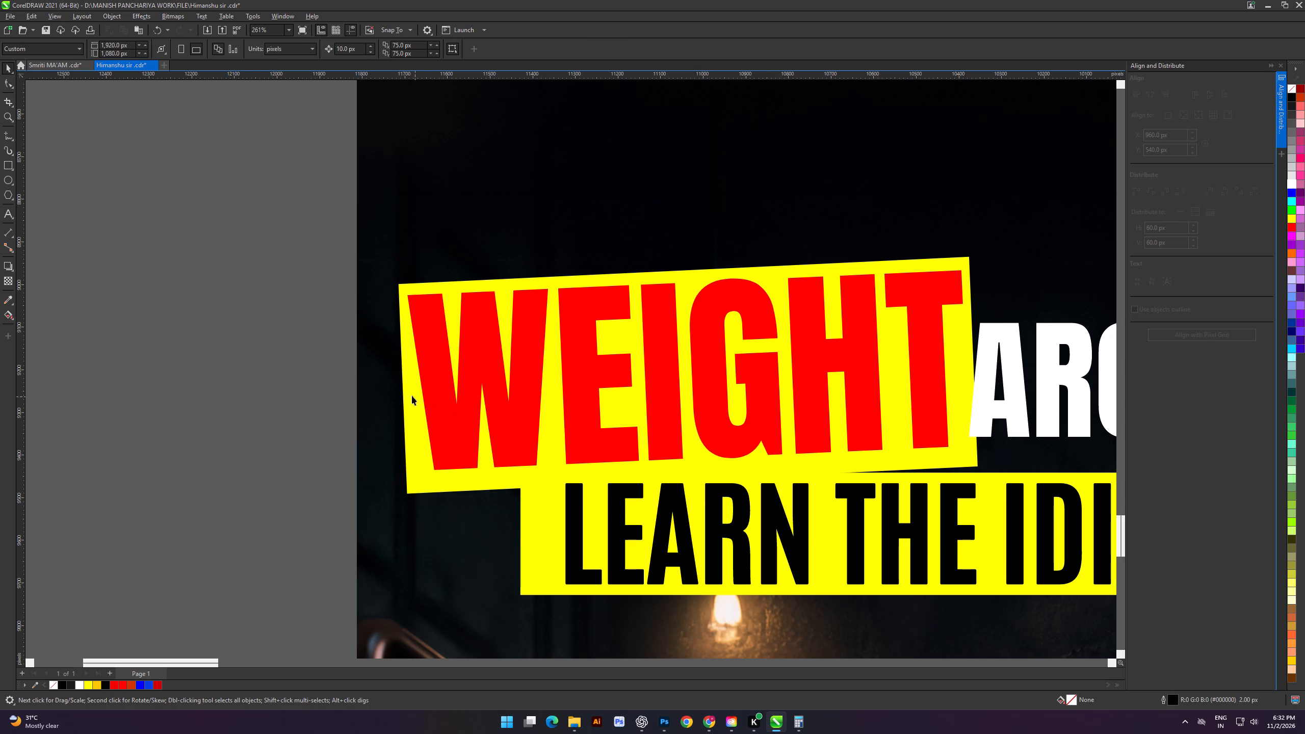
# Pull up the bottom edge of the box behind "WEIGHT", reducing its height to about 525 px.
pyautogui.click(403, 392)
pyautogui.click(218, 350)
pyautogui.click(407, 388)
pyautogui.moveTo(690, 496); pyautogui.dragTo(685, 485)
pyautogui.click(238, 349)
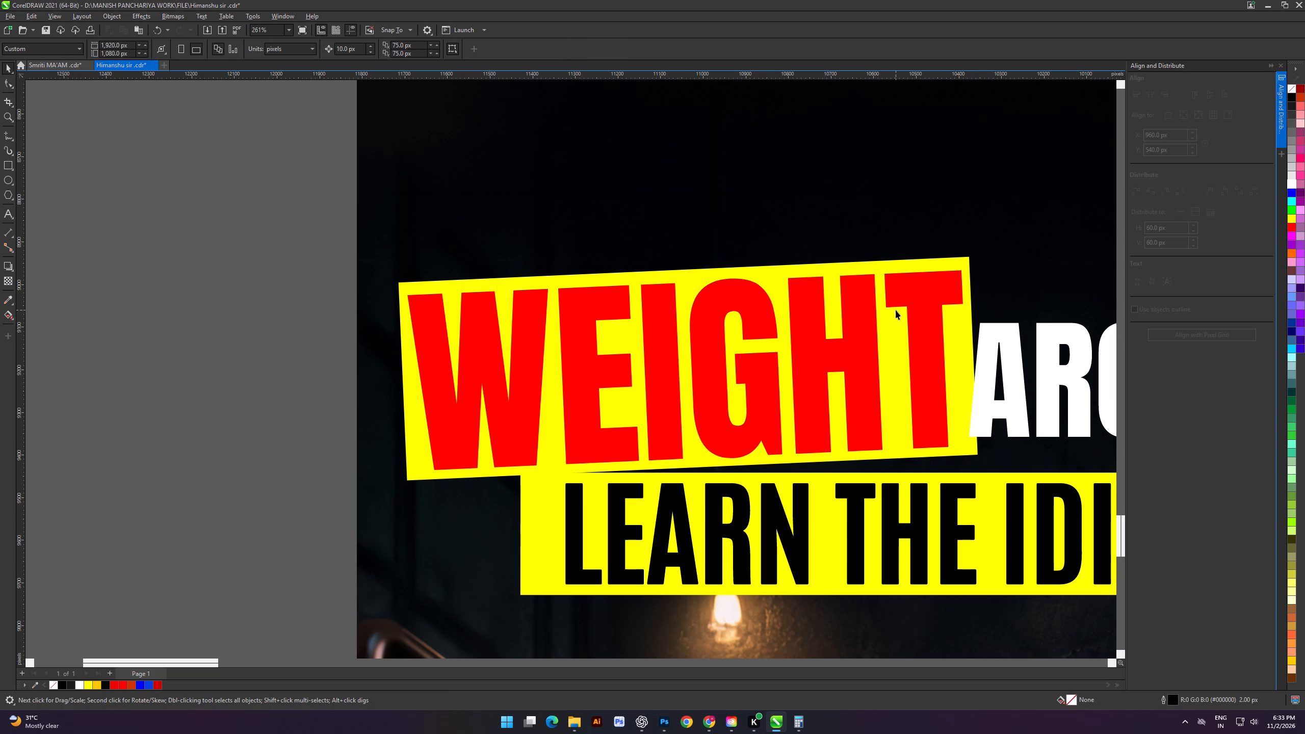
# Centre the red "WEIGHT" text on its tilted yellow box.
pyautogui.click(928, 324)
pyautogui.click(225, 324)
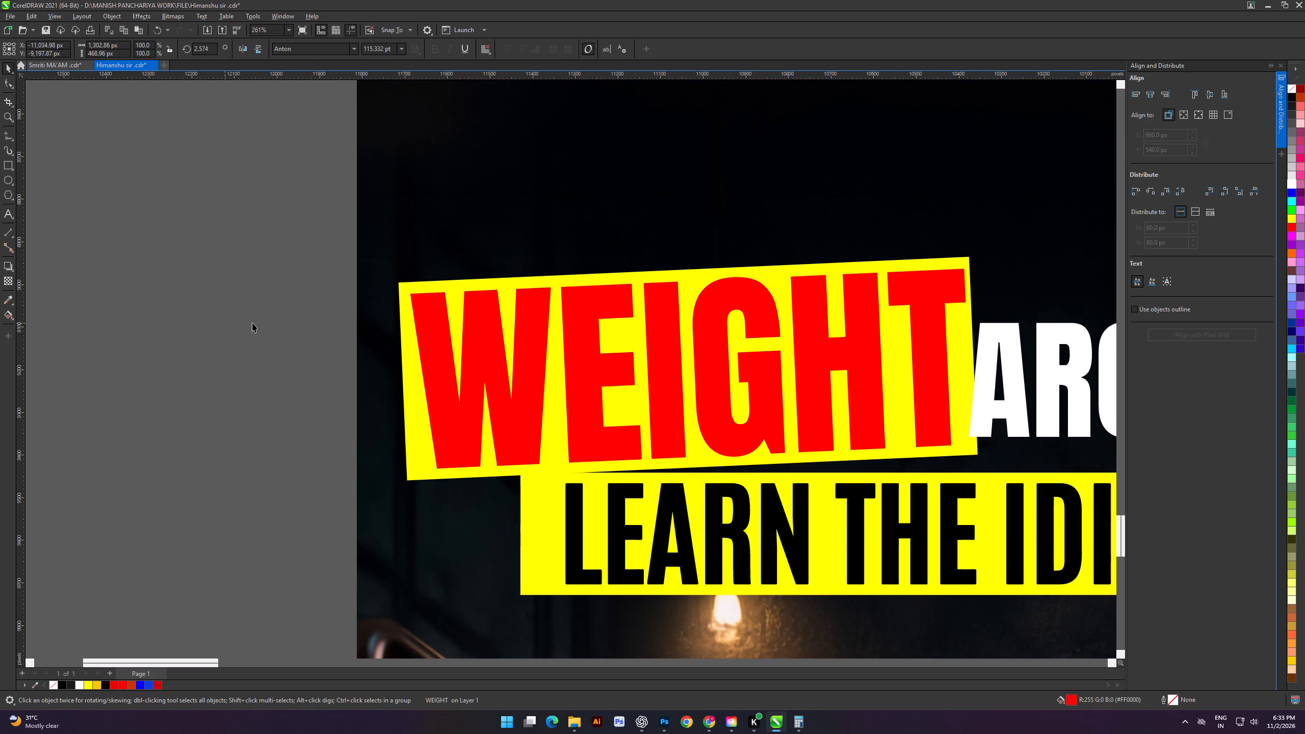
# Scale "WEIGHT" and its box together to about 1305 × 504 px, leaving a gap before "AROUND".
pyautogui.scroll(-8, 353, 329)
pyautogui.click(224, 279)
pyautogui.moveTo(210, 249); pyautogui.dragTo(712, 459)
pyautogui.scroll(4, 677, 310)
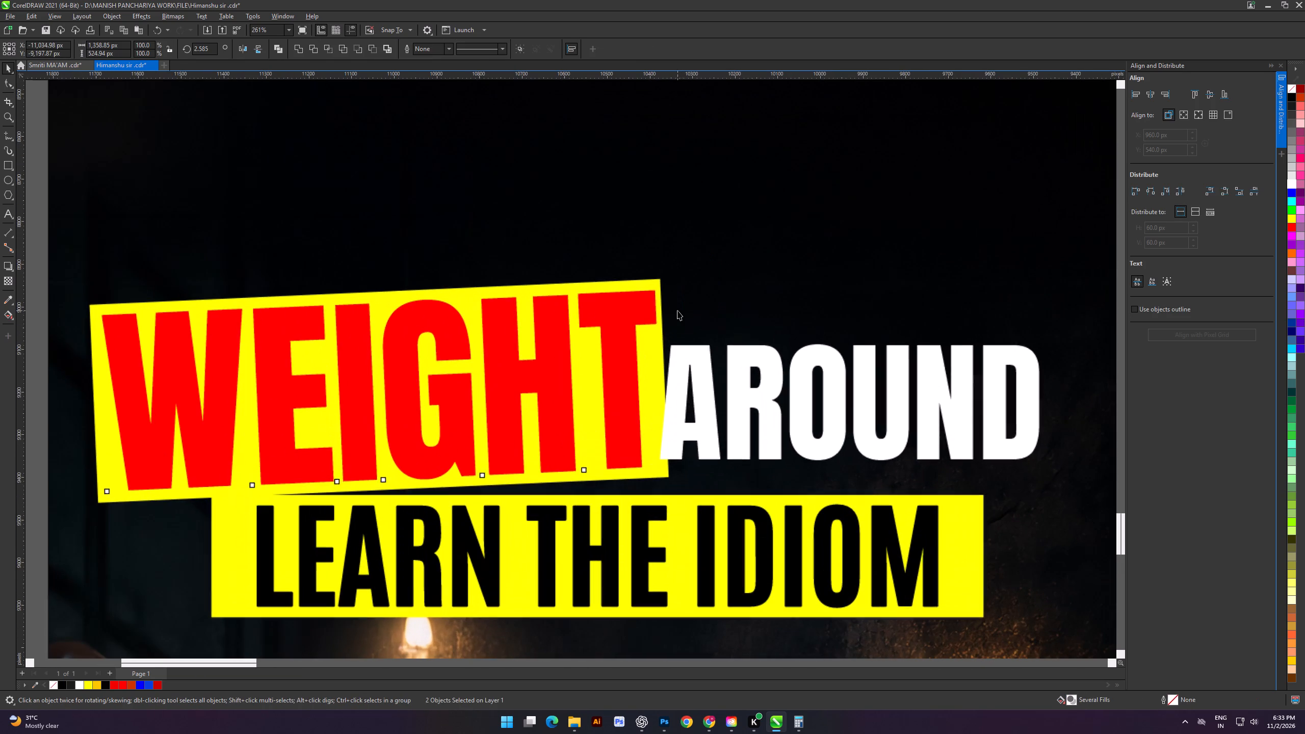
pyautogui.moveTo(671, 275); pyautogui.dragTo(664, 284)
pyautogui.scroll(-5, 647, 316)
pyautogui.keyDown('shift'); pyautogui.scroll(5, 603, 352); pyautogui.keyUp('shift')
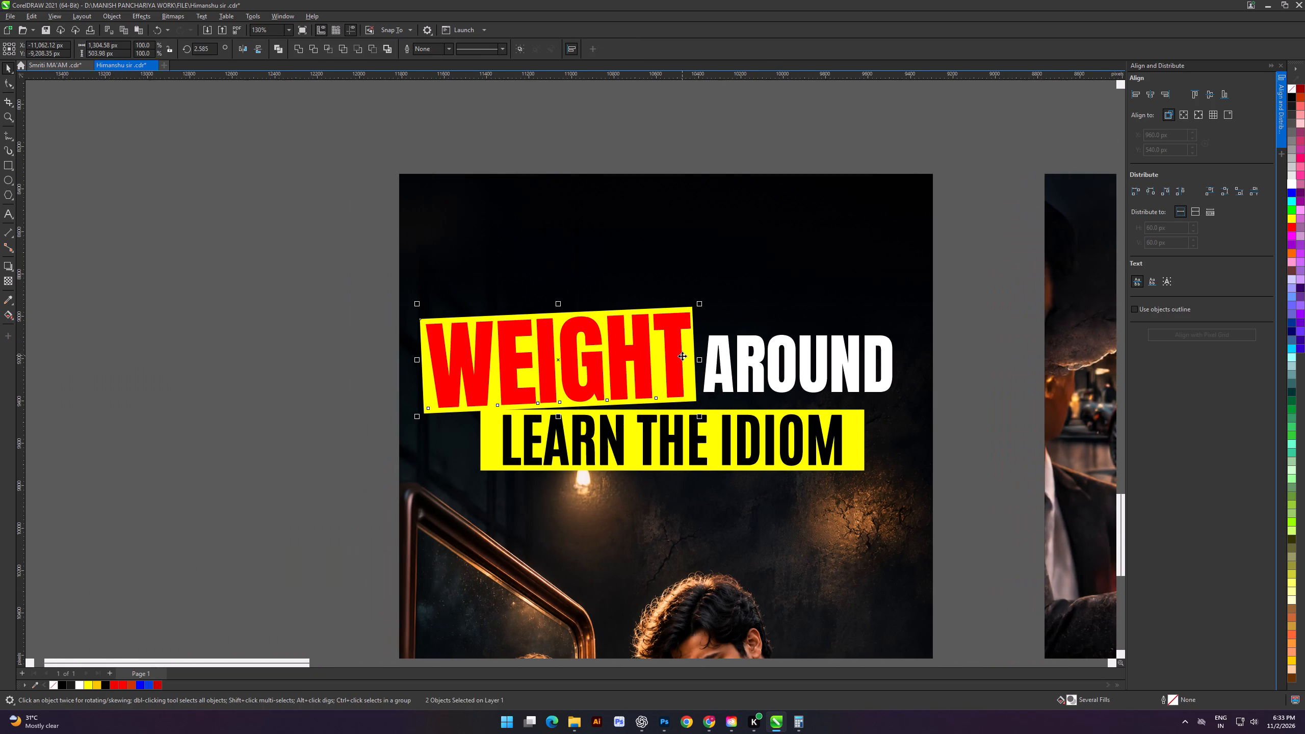
pyautogui.scroll(4, 681, 356)
pyautogui.click(680, 361)
pyautogui.scroll(-5, 683, 361)
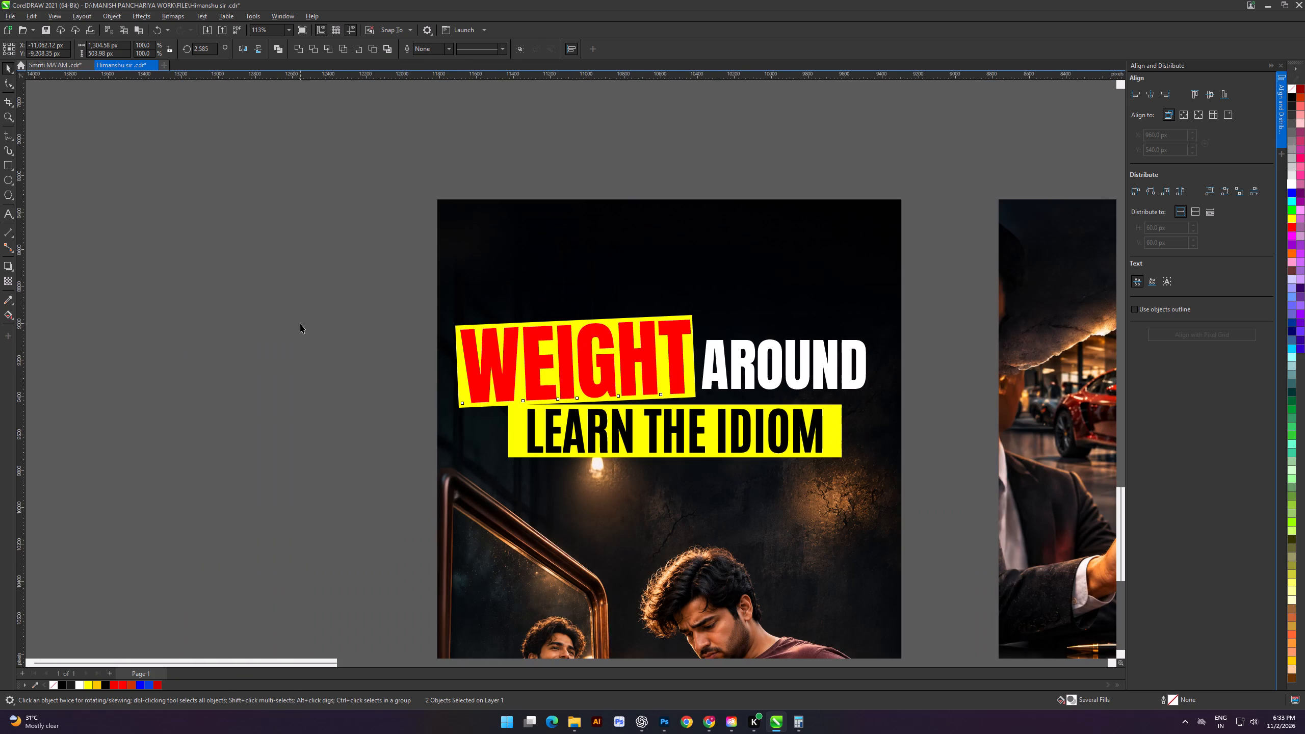
pyautogui.click(300, 324)
# Recolour the tilted box behind "WEIGHT" white.
pyautogui.keyDown('shift'); pyautogui.scroll(9, 647, 373); pyautogui.keyUp('shift')
pyautogui.click(777, 334)
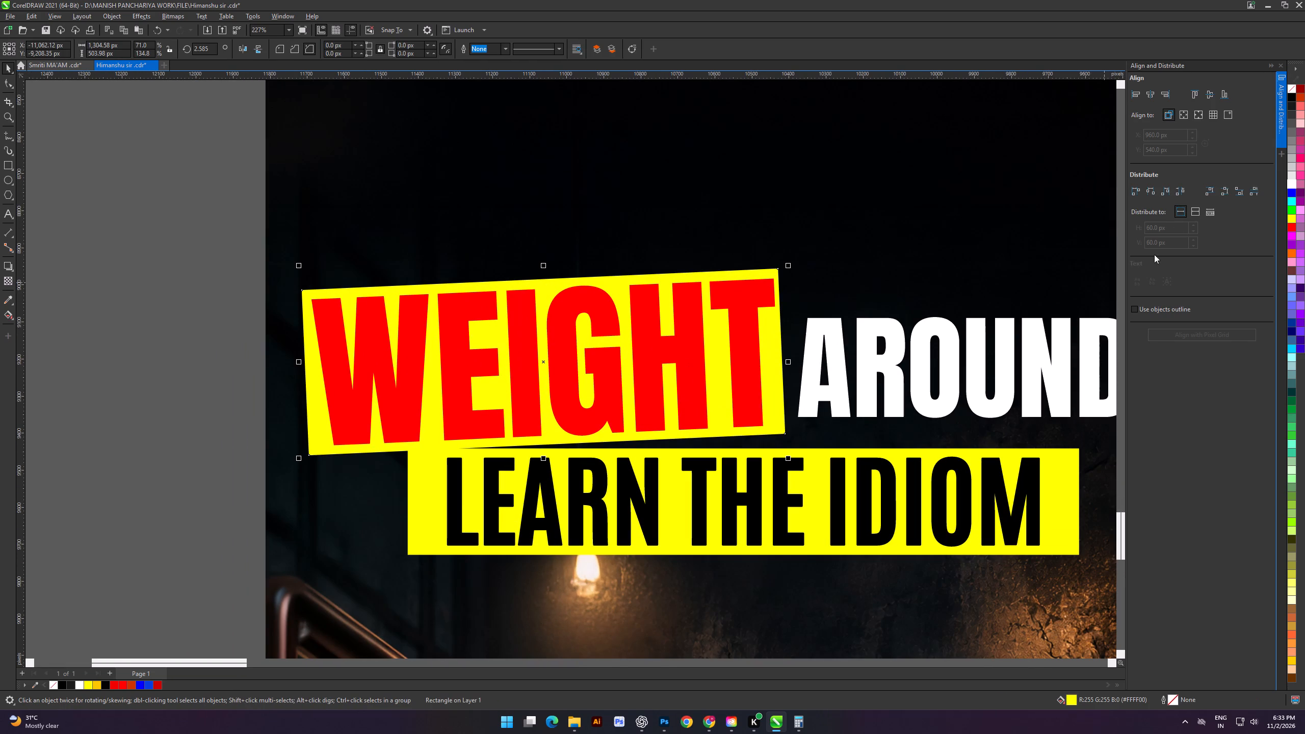
pyautogui.click(1289, 182)
pyautogui.scroll(-4, 806, 369)
pyautogui.click(331, 338)
pyautogui.scroll(-2, 499, 340)
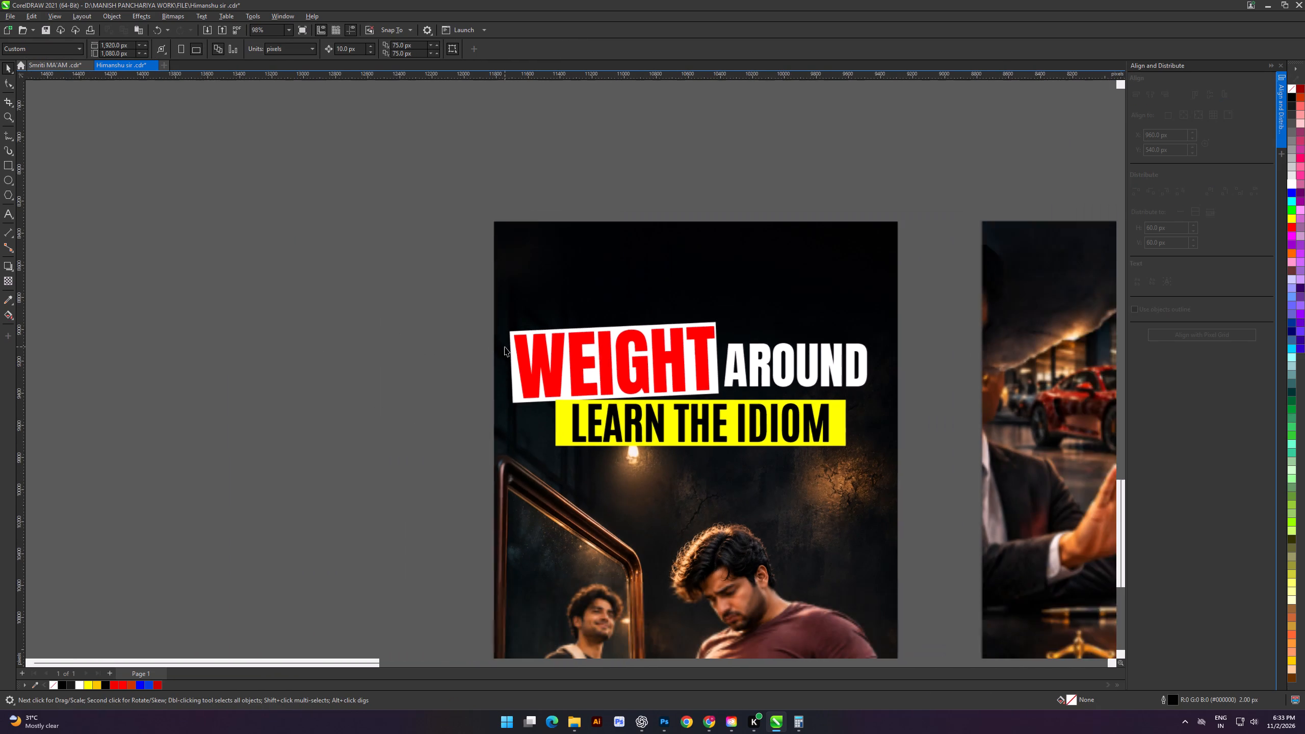
pyautogui.keyDown('shift'); pyautogui.scroll(4, 505, 347); pyautogui.keyUp('shift')
pyautogui.click(422, 344)
pyautogui.keyDown('alt'); pyautogui.scroll(-2, 631, 273); pyautogui.keyUp('alt')
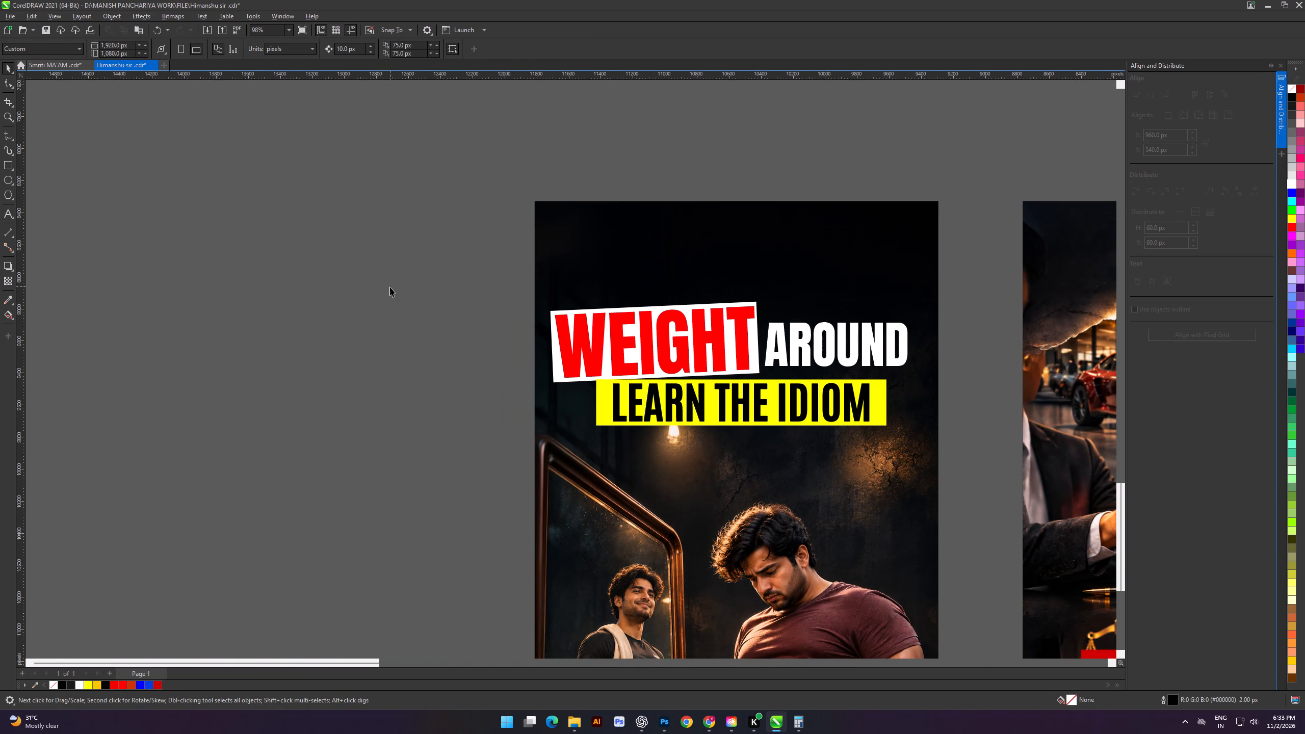
pyautogui.click(390, 287)
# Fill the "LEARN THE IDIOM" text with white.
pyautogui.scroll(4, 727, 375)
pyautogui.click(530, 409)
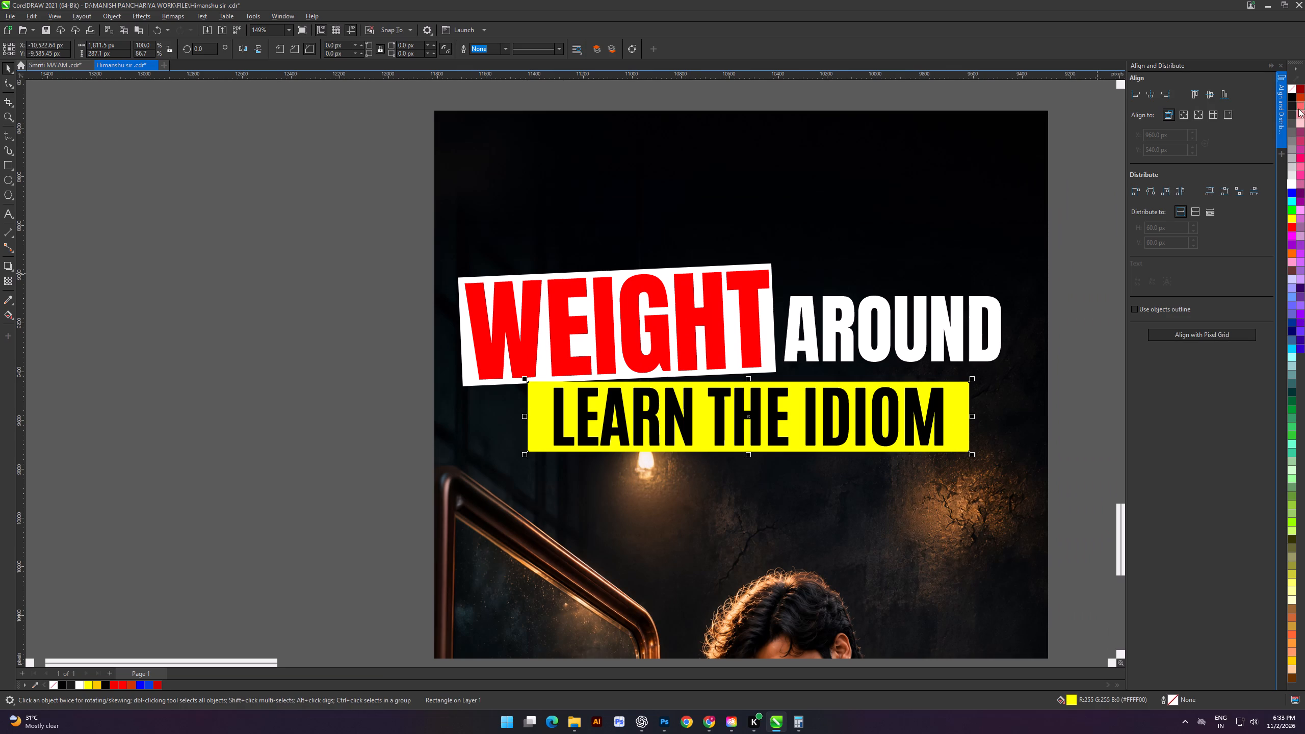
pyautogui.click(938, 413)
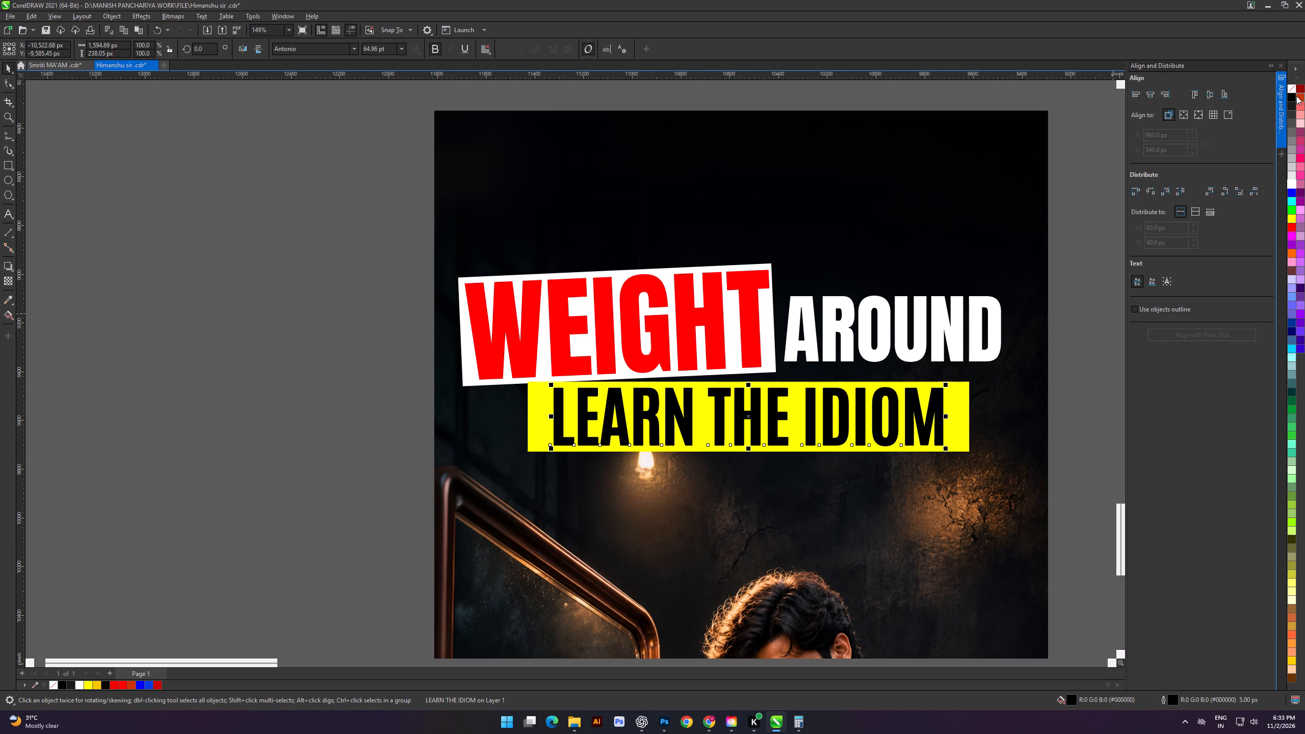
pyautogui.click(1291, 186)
# Recolour the yellow box behind "LEARN THE IDIOM" black.
pyautogui.click(956, 416)
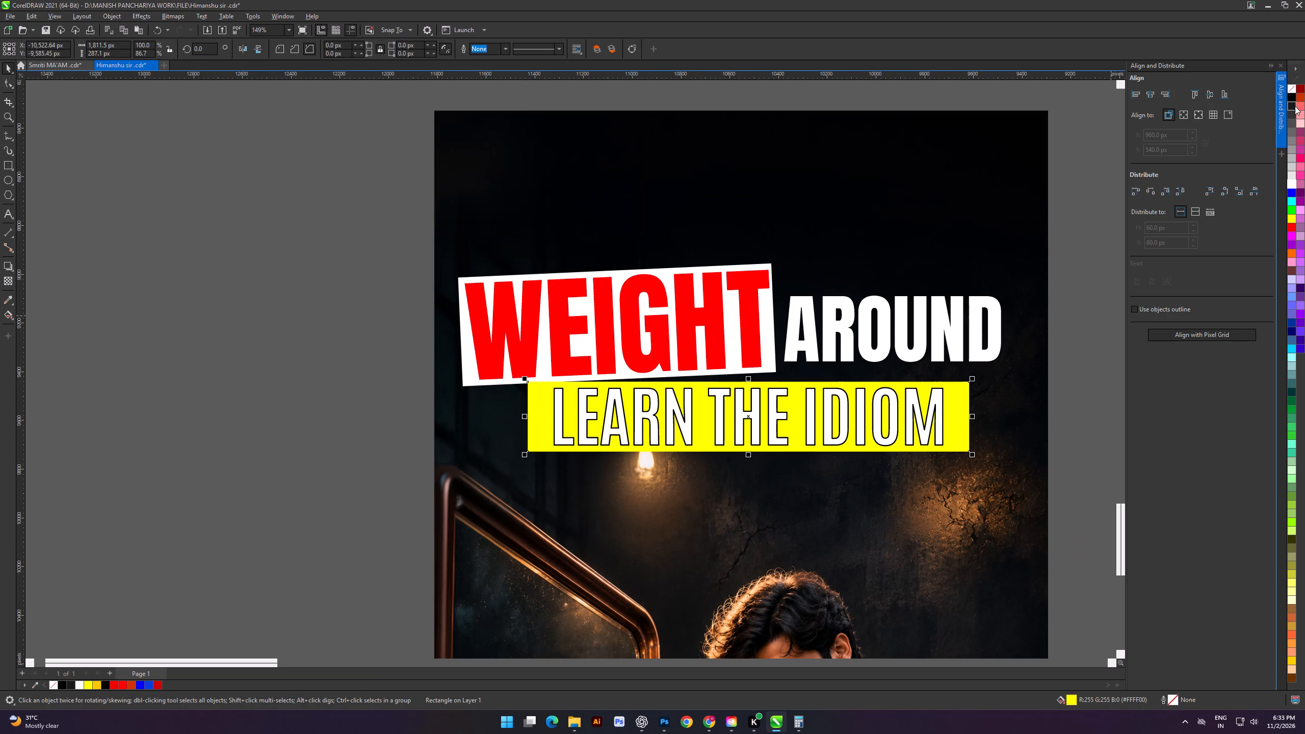
pyautogui.click(1293, 94)
pyautogui.click(346, 330)
pyautogui.scroll(-3, 546, 365)
pyautogui.keyDown('shift'); pyautogui.scroll(5, 588, 377); pyautogui.keyUp('shift')
pyautogui.click(455, 346)
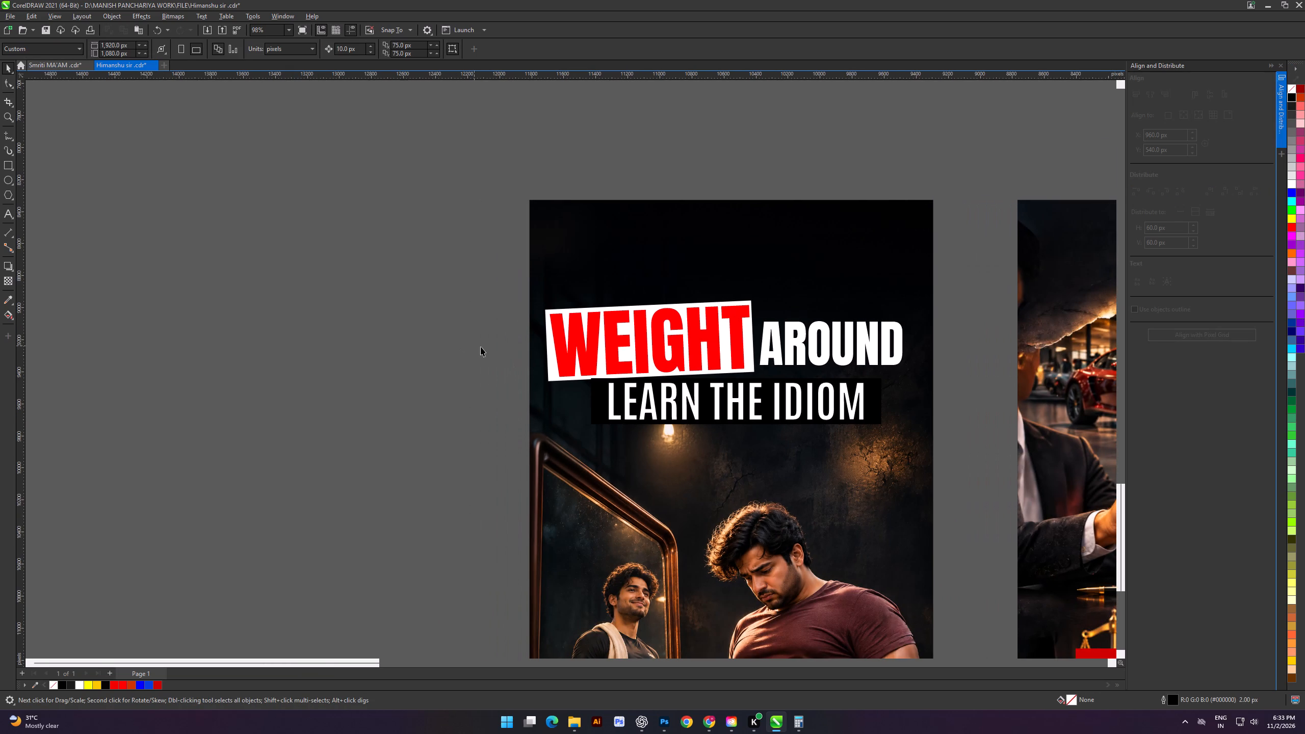
pyautogui.keyDown('alt'); pyautogui.scroll(-3, 485, 347); pyautogui.keyUp('alt')
pyautogui.moveTo(411, 331); pyautogui.dragTo(431, 332)
# Fill the "LEARN THE IDIOM" text with red.
pyautogui.scroll(3, 833, 379)
pyautogui.click(851, 378)
pyautogui.click(845, 376)
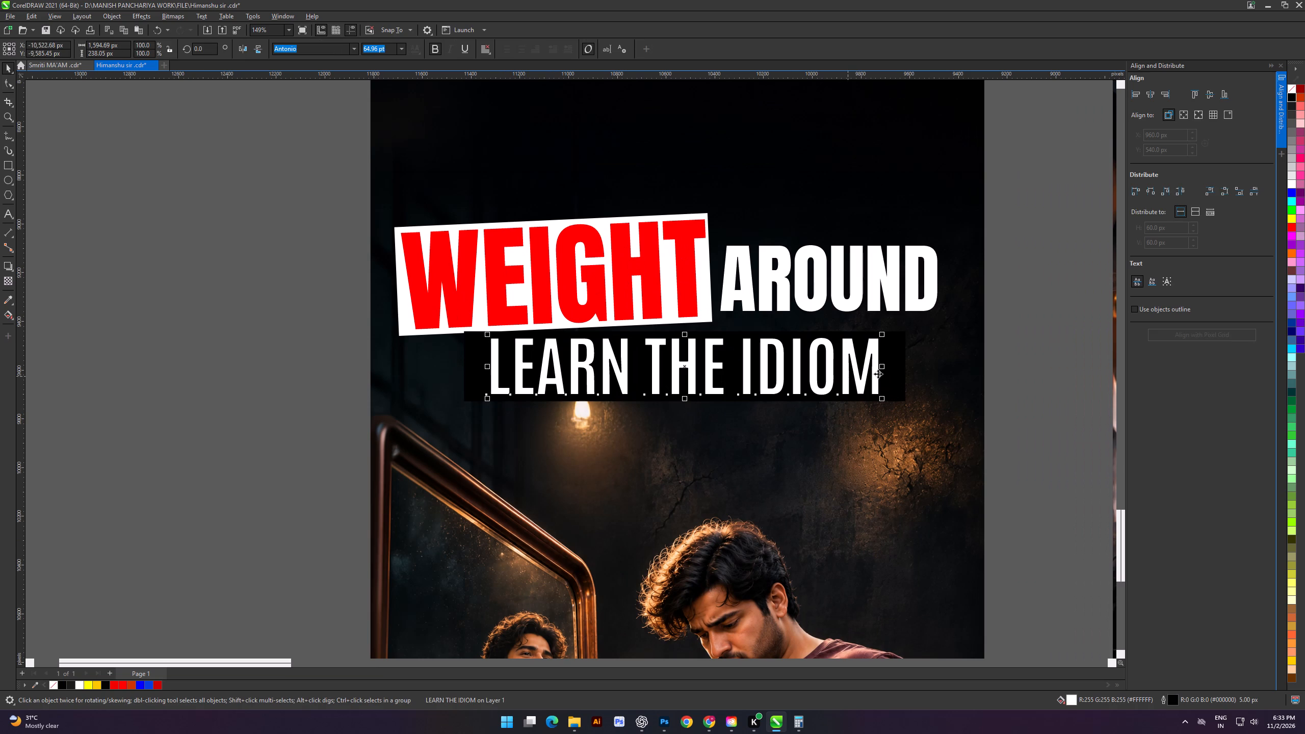
pyautogui.click(1292, 229)
pyautogui.click(237, 324)
pyautogui.scroll(-3, 417, 332)
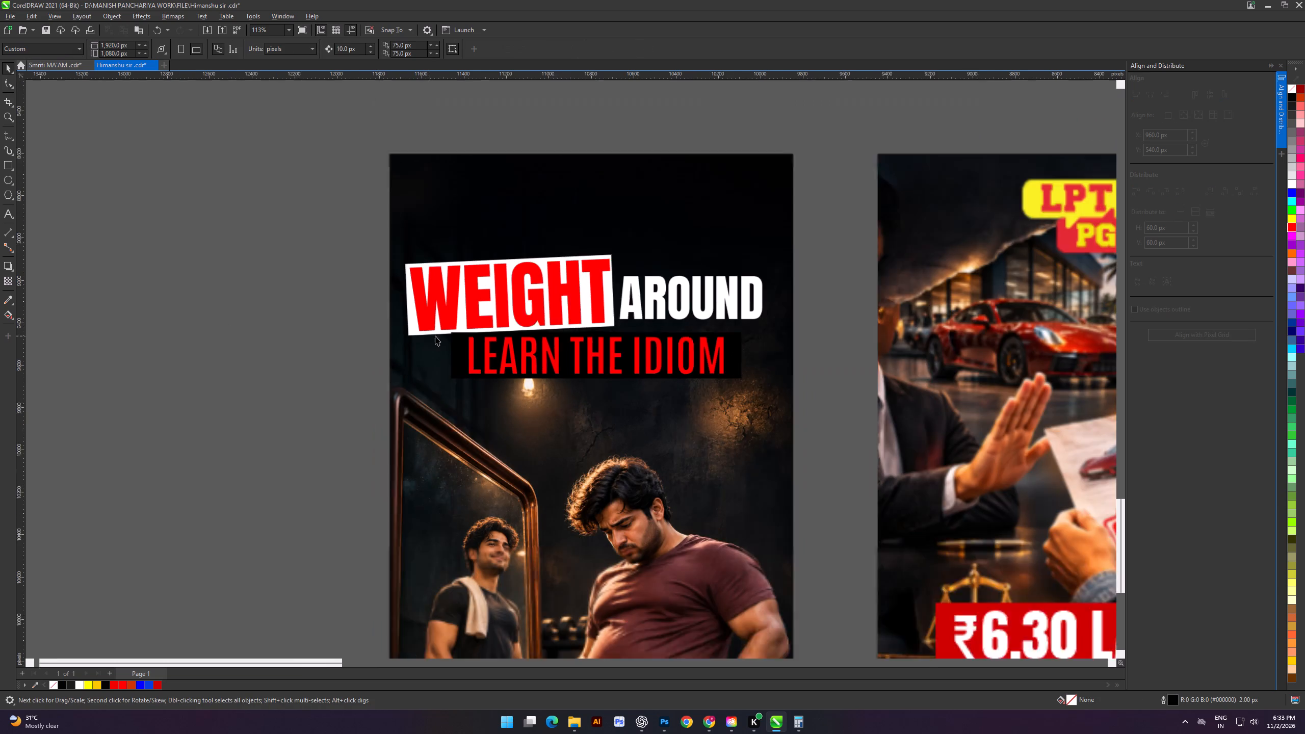
pyautogui.scroll(-1, 435, 336)
pyautogui.keyDown('shift'); pyautogui.scroll(11, 452, 316); pyautogui.keyUp('shift')
pyautogui.click(420, 309)
pyautogui.keyDown('alt'); pyautogui.scroll(3, 426, 309); pyautogui.keyUp('alt')
pyautogui.click(456, 312)
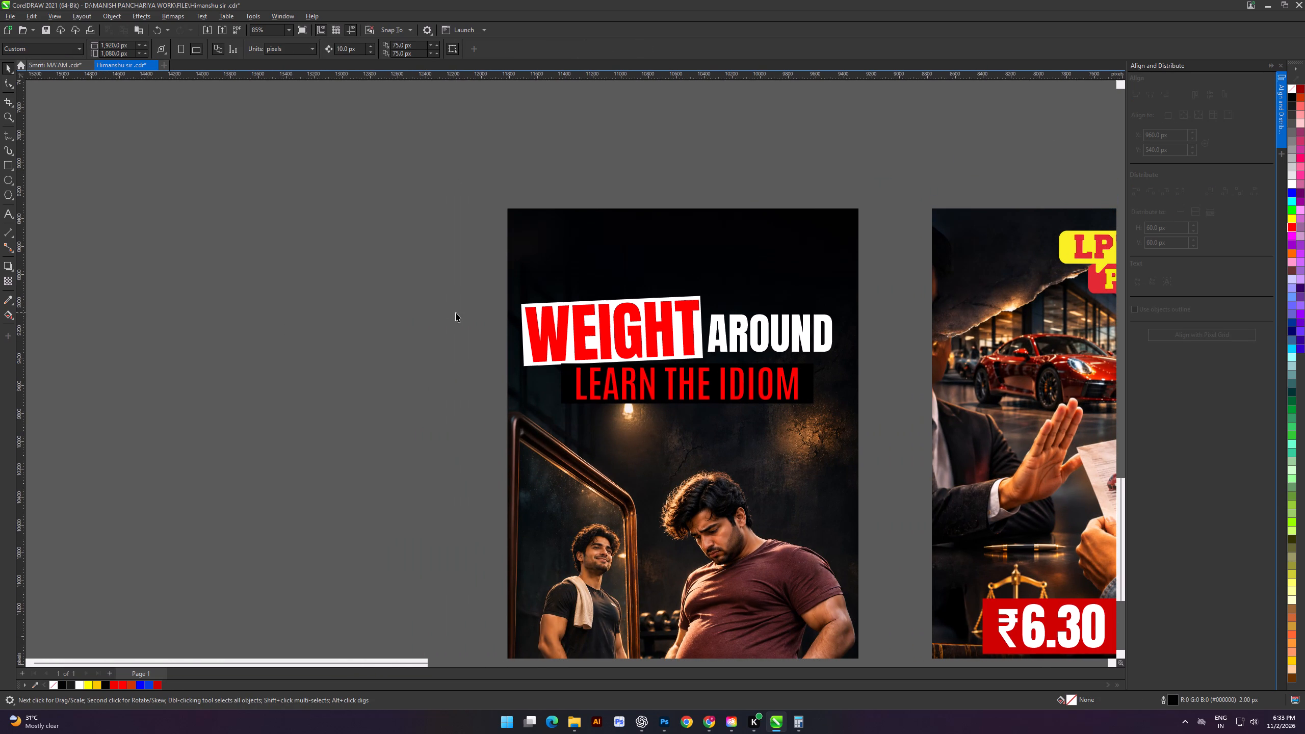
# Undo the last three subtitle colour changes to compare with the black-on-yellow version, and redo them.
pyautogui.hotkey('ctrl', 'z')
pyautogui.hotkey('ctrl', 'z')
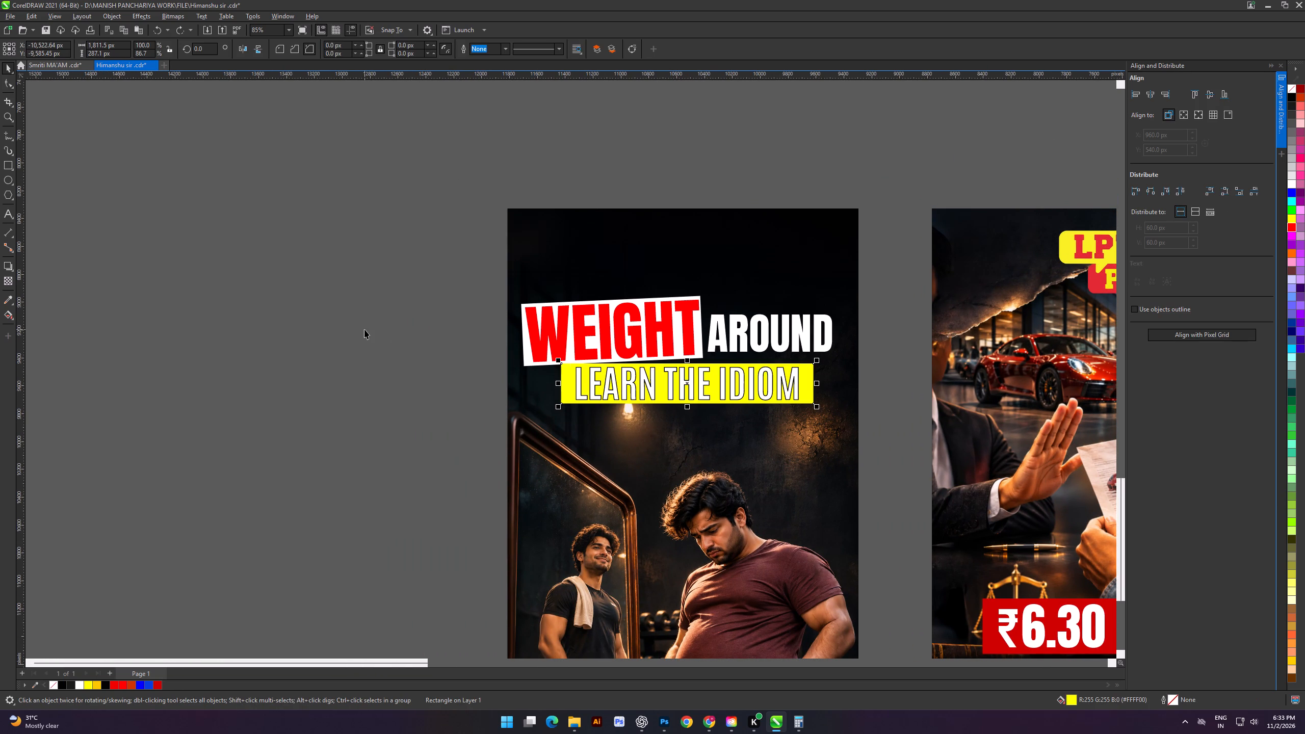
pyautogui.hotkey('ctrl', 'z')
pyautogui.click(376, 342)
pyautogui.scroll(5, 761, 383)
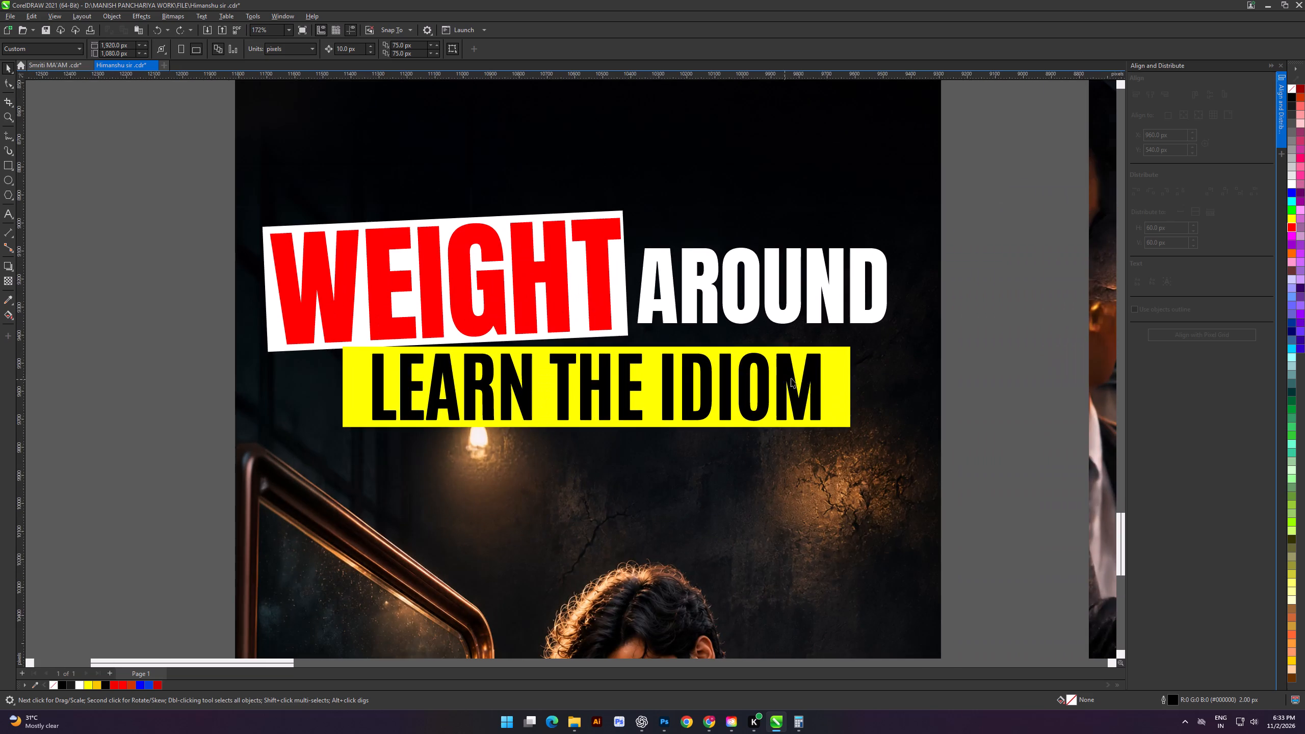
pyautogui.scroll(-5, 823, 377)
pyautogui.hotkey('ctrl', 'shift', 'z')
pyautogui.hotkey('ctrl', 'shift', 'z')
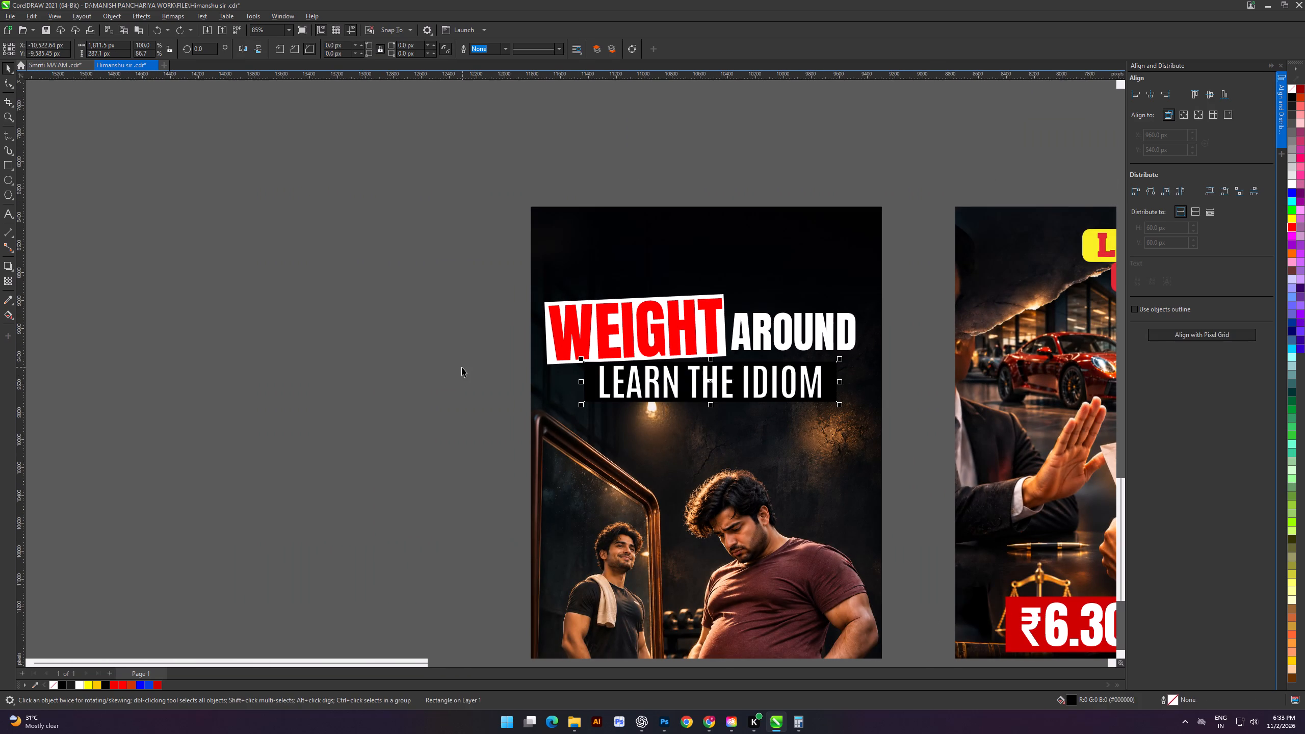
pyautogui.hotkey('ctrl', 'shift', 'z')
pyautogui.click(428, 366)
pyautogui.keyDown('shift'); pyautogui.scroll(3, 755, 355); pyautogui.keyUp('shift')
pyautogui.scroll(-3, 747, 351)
# Change the "LEARN THE IDIOM" text outline colour to dark red #7D0000.
pyautogui.scroll(7, 766, 368)
pyautogui.click(791, 369)
pyautogui.scroll(3, 790, 369)
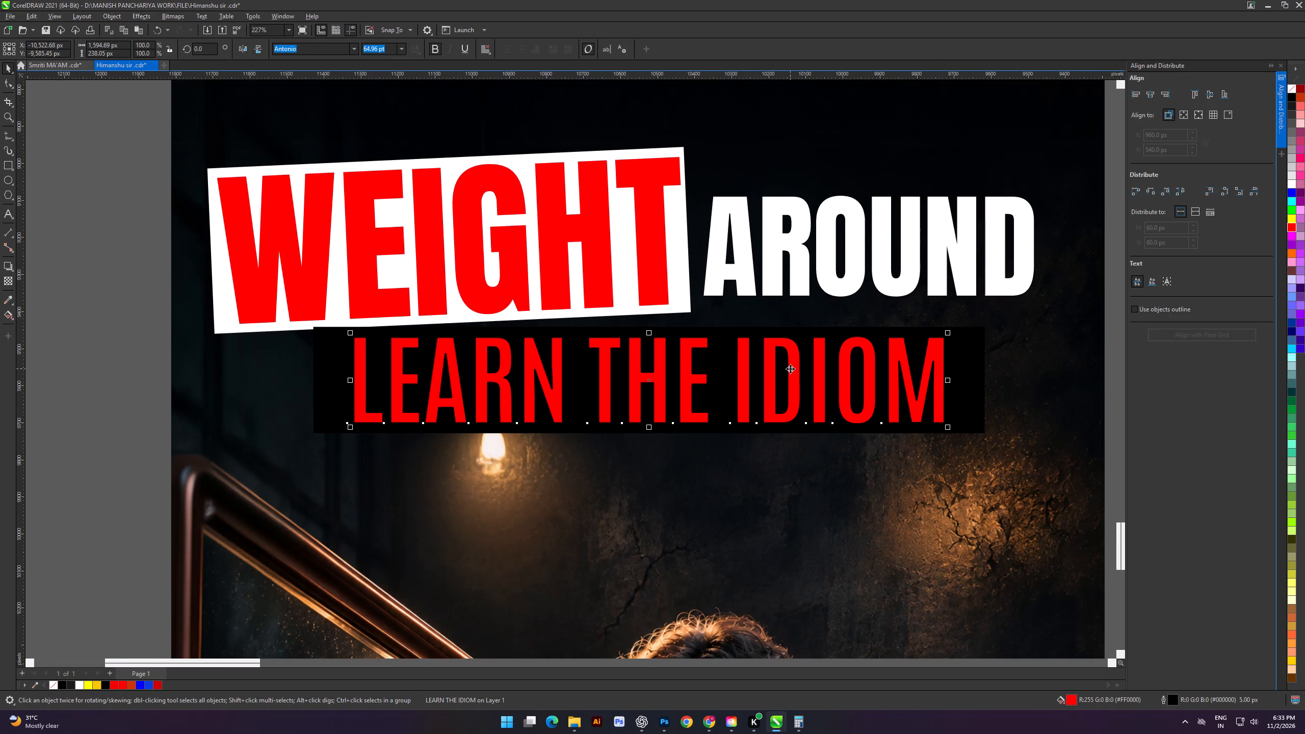
pyautogui.press('F12')
pyautogui.click(605, 282)
pyautogui.moveTo(635, 369); pyautogui.dragTo(648, 365)
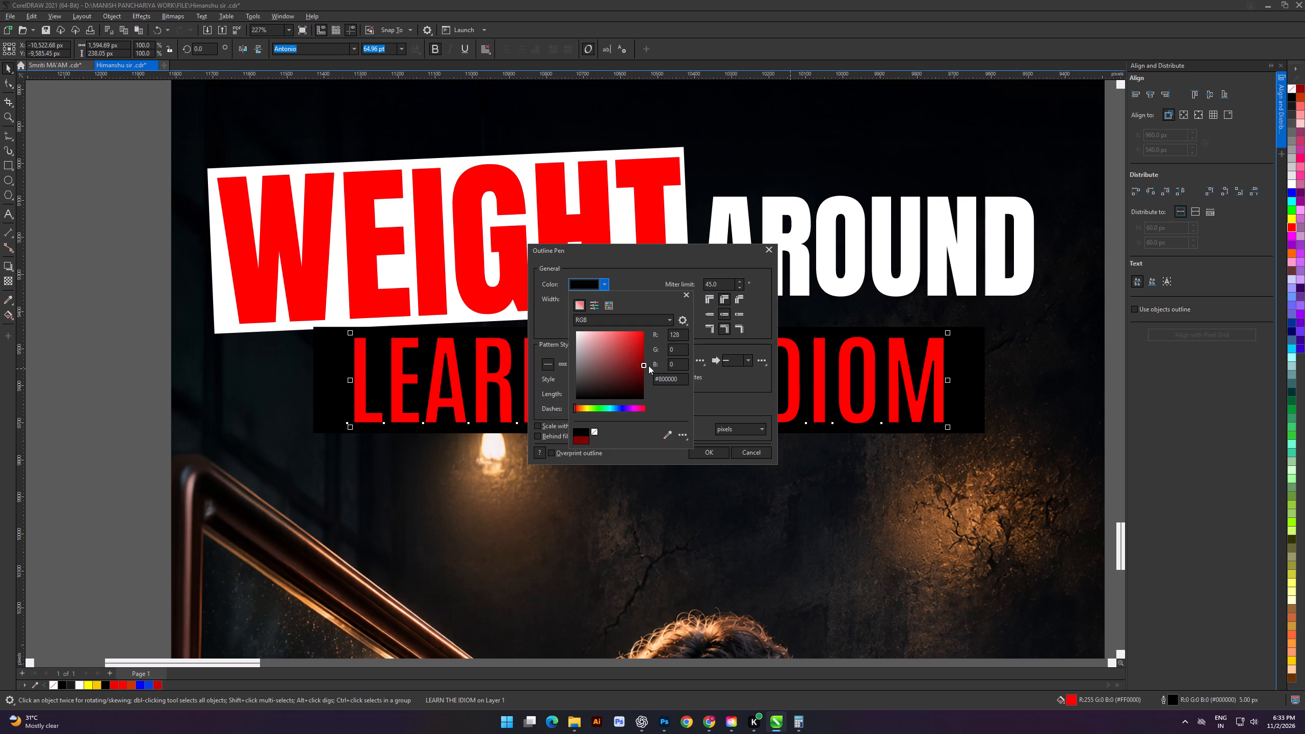
pyautogui.moveTo(648, 365); pyautogui.dragTo(650, 366)
pyautogui.doubleClick(715, 454)
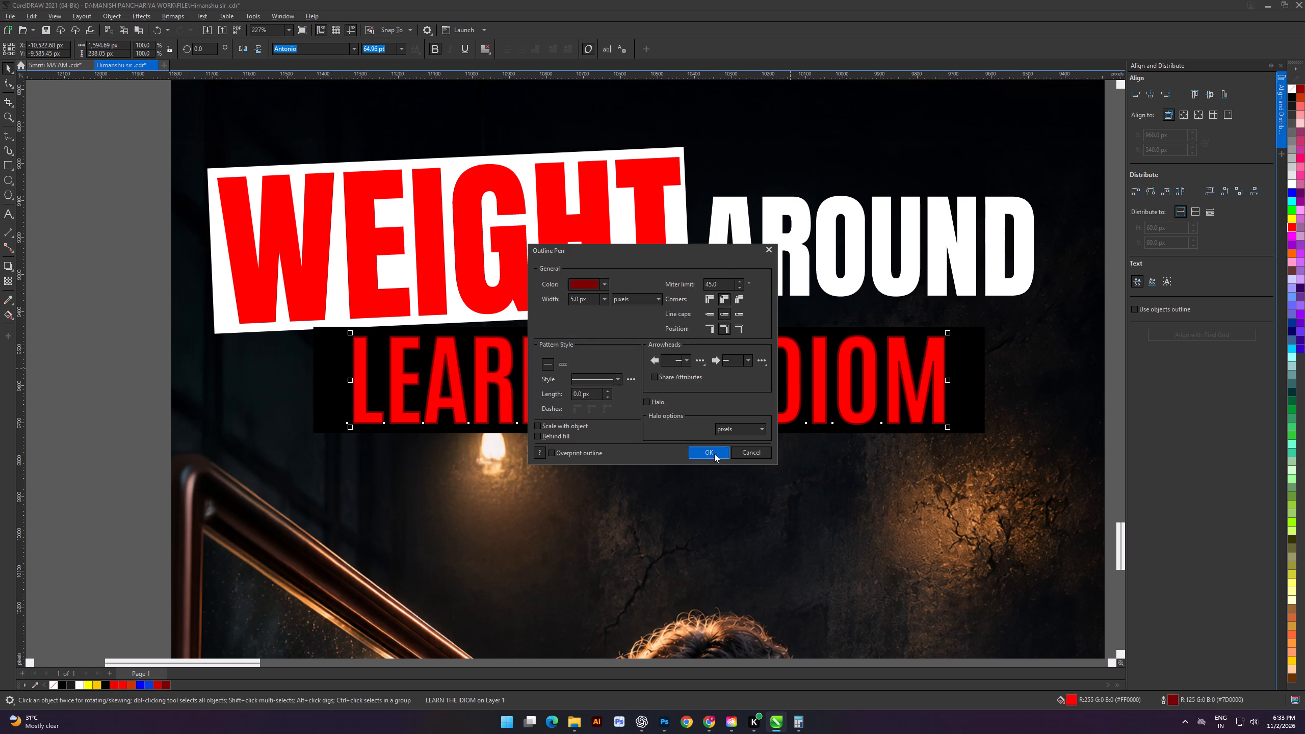
pyautogui.scroll(-5, 749, 422)
pyautogui.click(292, 343)
pyautogui.scroll(-3, 531, 367)
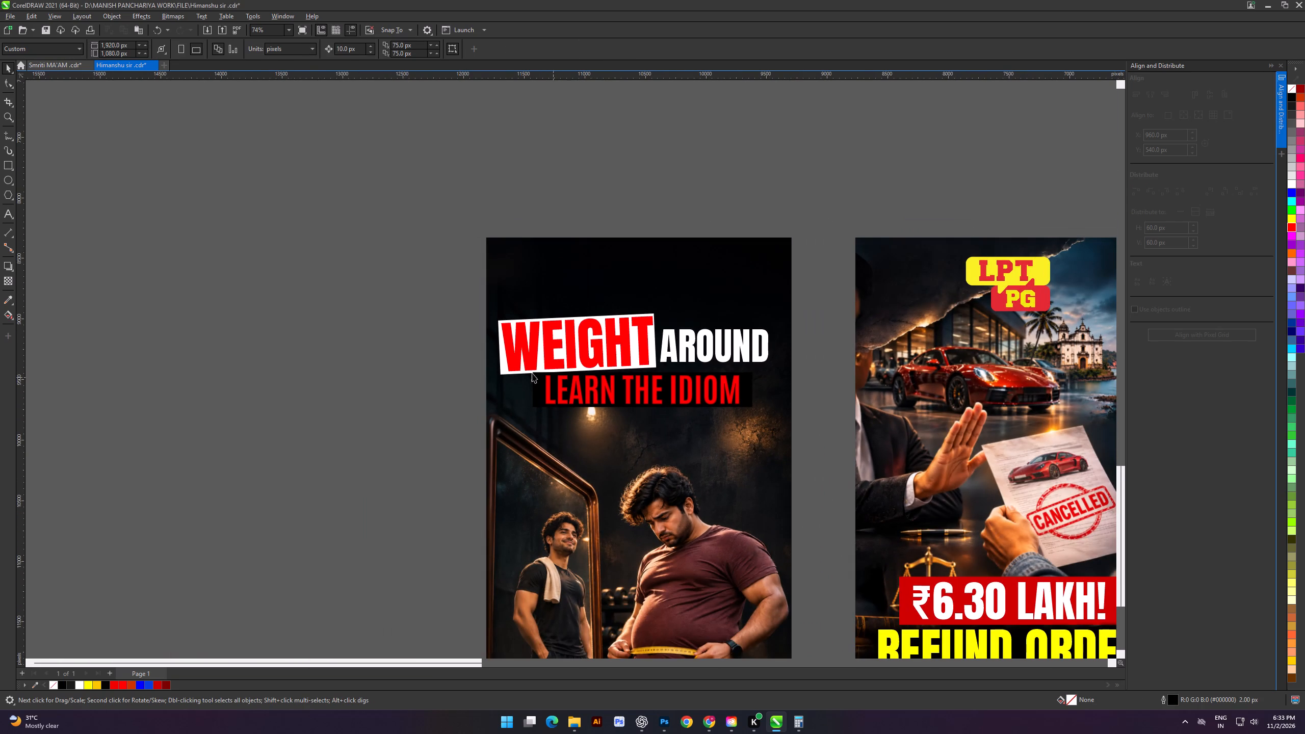
# Review the recoloured title and subtitle on the whole cover beside the neighbouring refund-order cover.
pyautogui.click(430, 351)
pyautogui.keyDown('shift'); pyautogui.scroll(3, 501, 362); pyautogui.keyUp('shift')
pyautogui.keyDown('alt'); pyautogui.scroll(-3, 501, 361); pyautogui.keyUp('alt')
pyautogui.click(448, 318)
pyautogui.scroll(2, 593, 317)
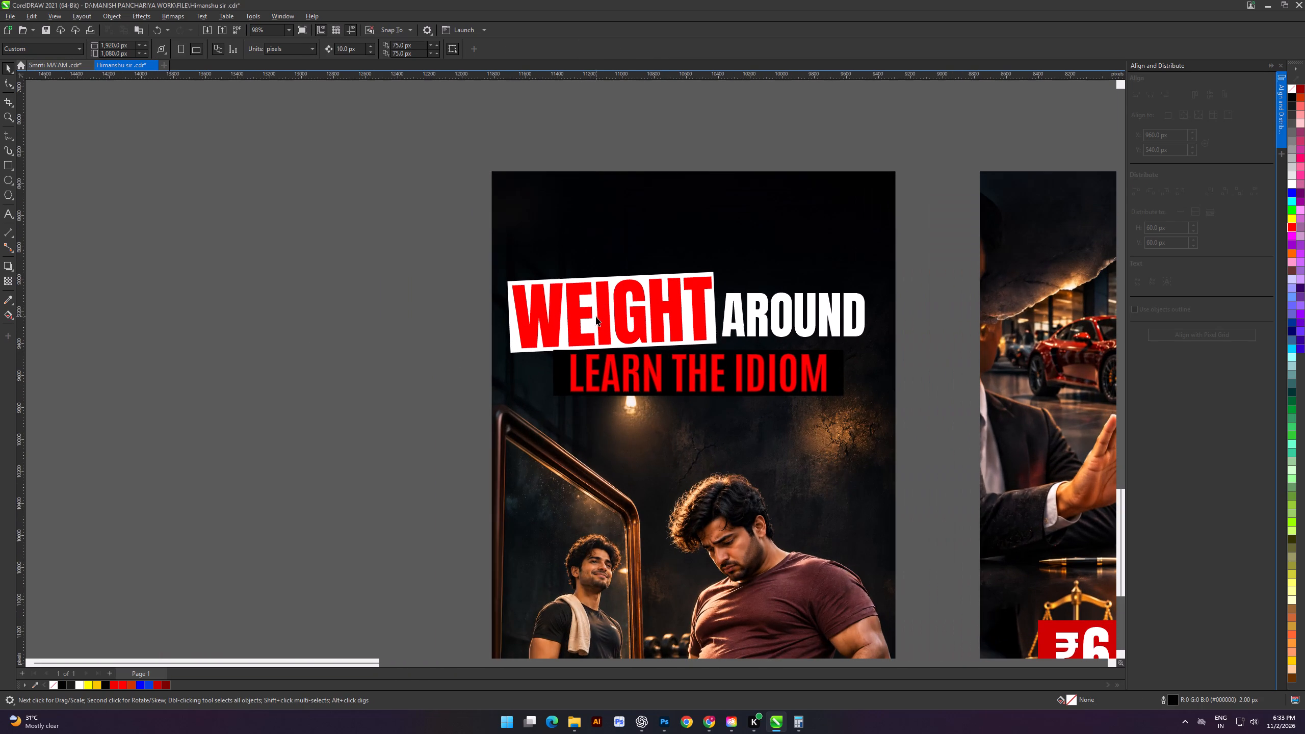
pyautogui.click(445, 270)
pyautogui.click(442, 277)
pyautogui.scroll(-3, 533, 293)
pyautogui.keyDown('shift'); pyautogui.scroll(4, 566, 283); pyautogui.keyUp('shift')
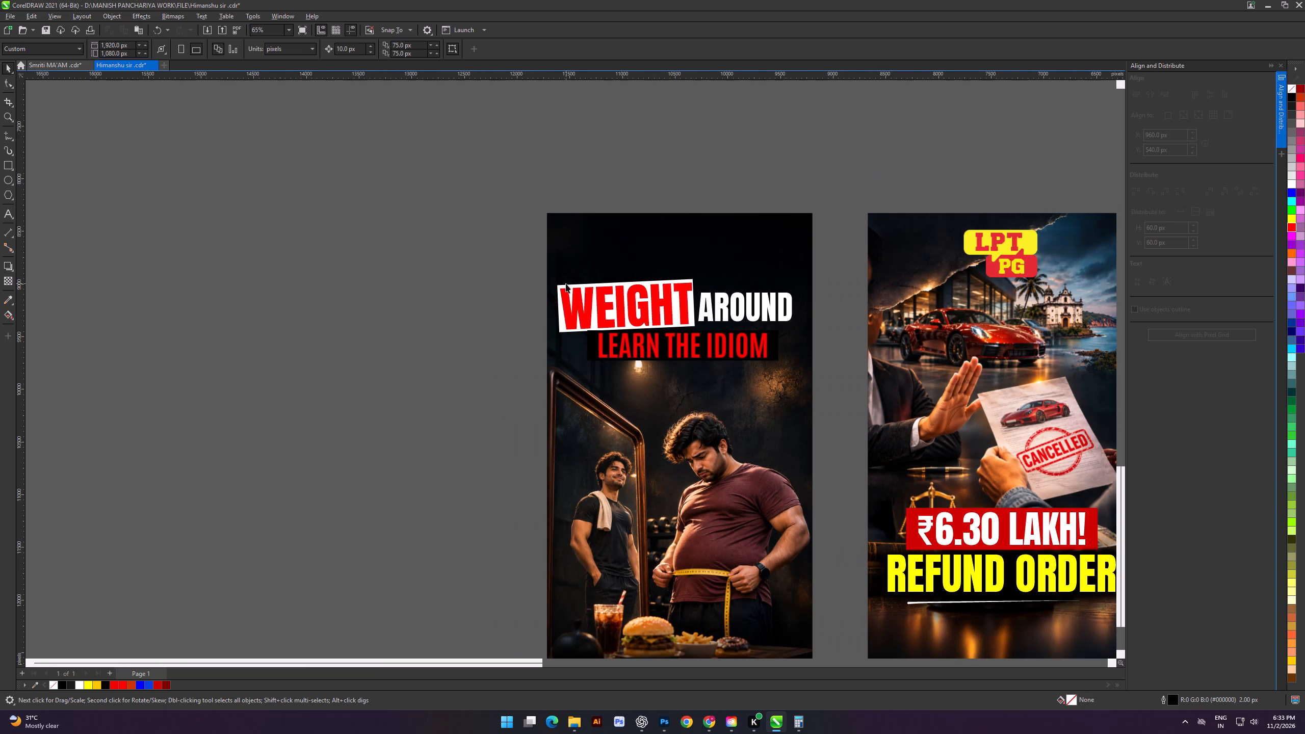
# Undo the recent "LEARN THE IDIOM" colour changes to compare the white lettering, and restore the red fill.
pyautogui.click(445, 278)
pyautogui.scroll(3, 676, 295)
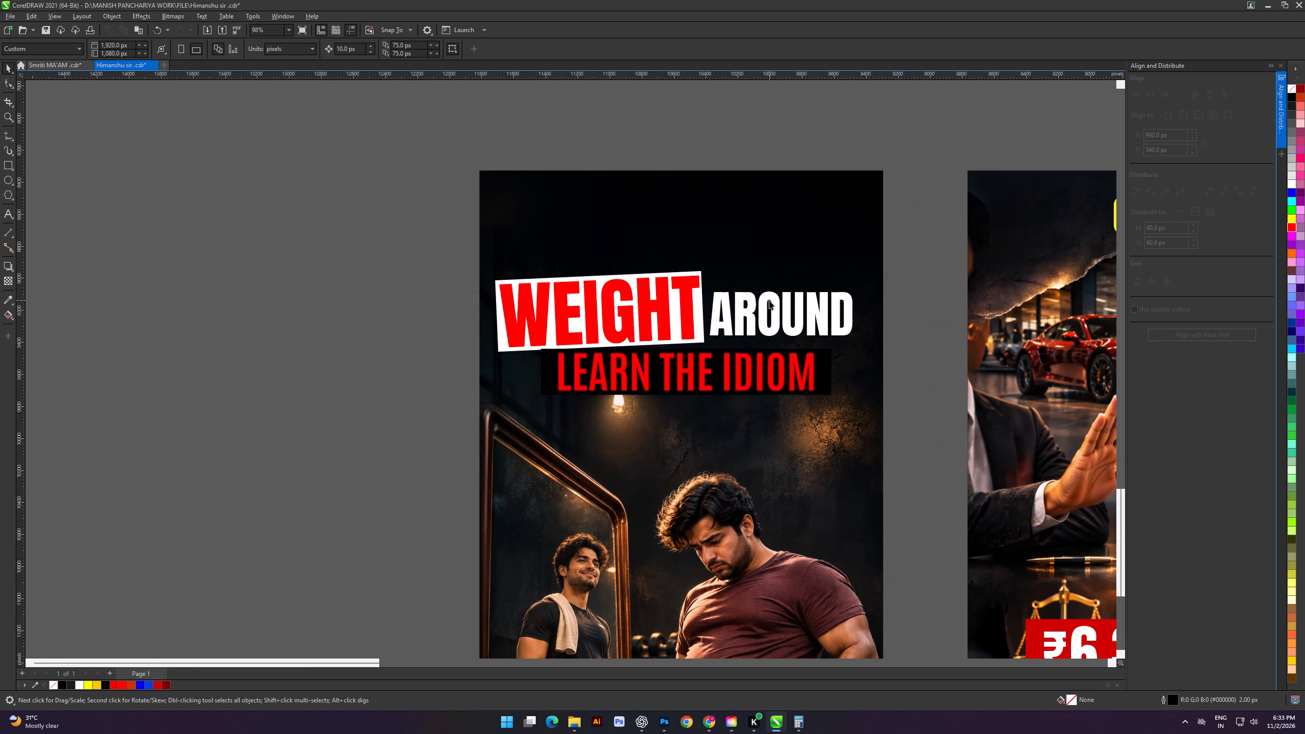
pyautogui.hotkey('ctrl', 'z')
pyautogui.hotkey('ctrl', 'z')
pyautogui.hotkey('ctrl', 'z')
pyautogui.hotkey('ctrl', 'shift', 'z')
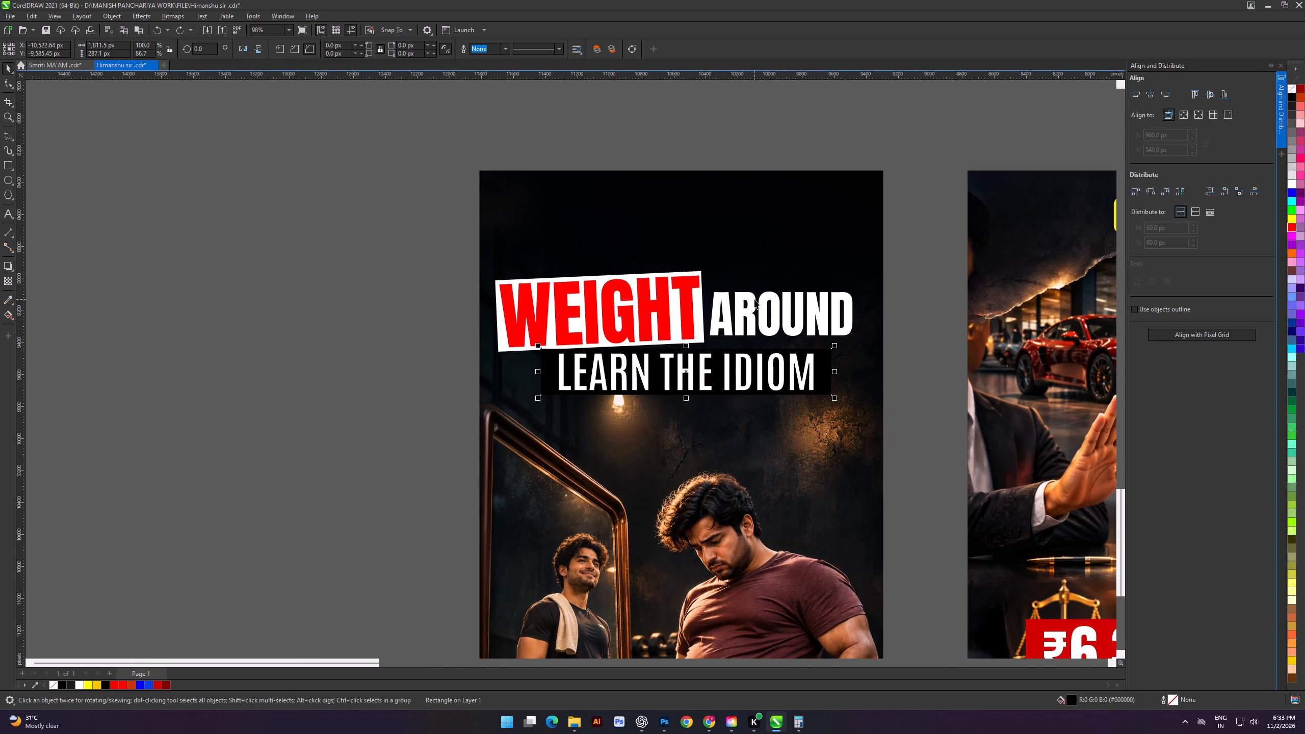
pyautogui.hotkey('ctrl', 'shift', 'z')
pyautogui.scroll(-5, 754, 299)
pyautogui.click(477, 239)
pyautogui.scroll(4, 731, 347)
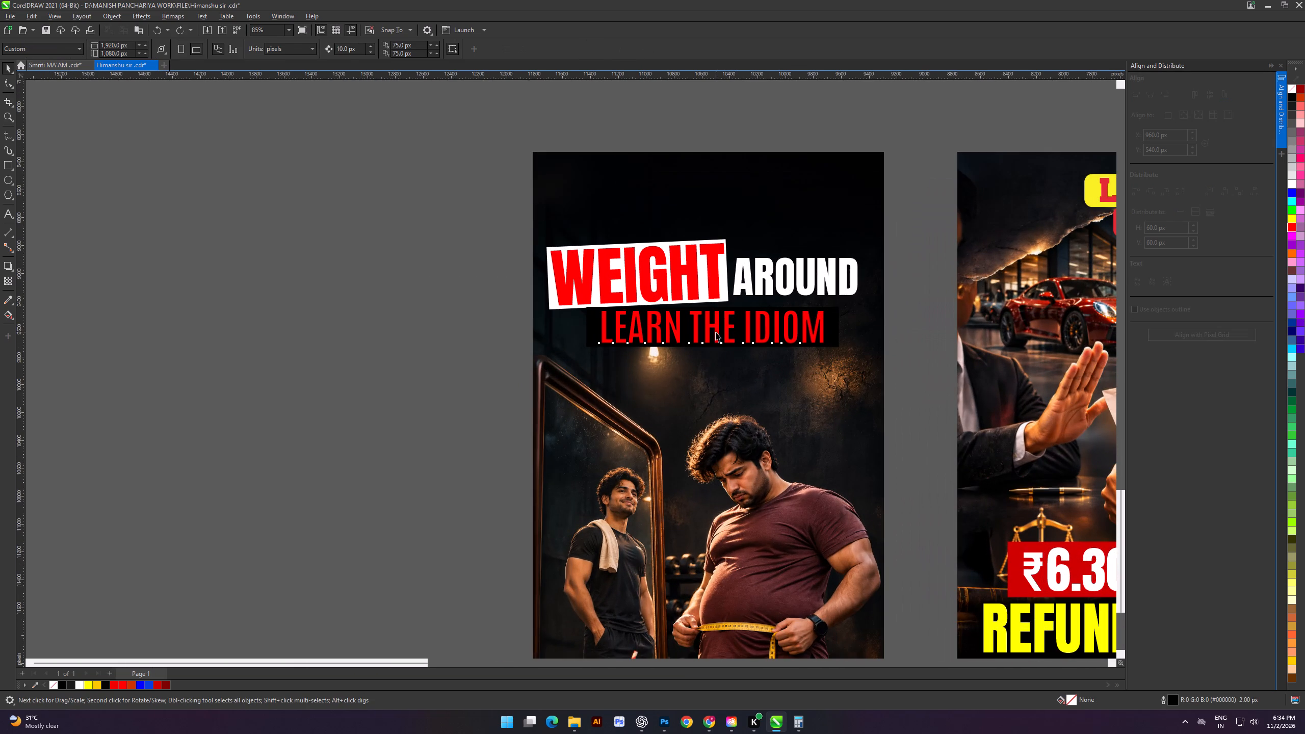
# Fill the "LEARN THE IDIOM" subtitle text with white and check it on the whole cover.
pyautogui.click(716, 332)
pyautogui.click(1292, 185)
pyautogui.moveTo(419, 196); pyautogui.dragTo(425, 196)
pyautogui.scroll(-4, 631, 208)
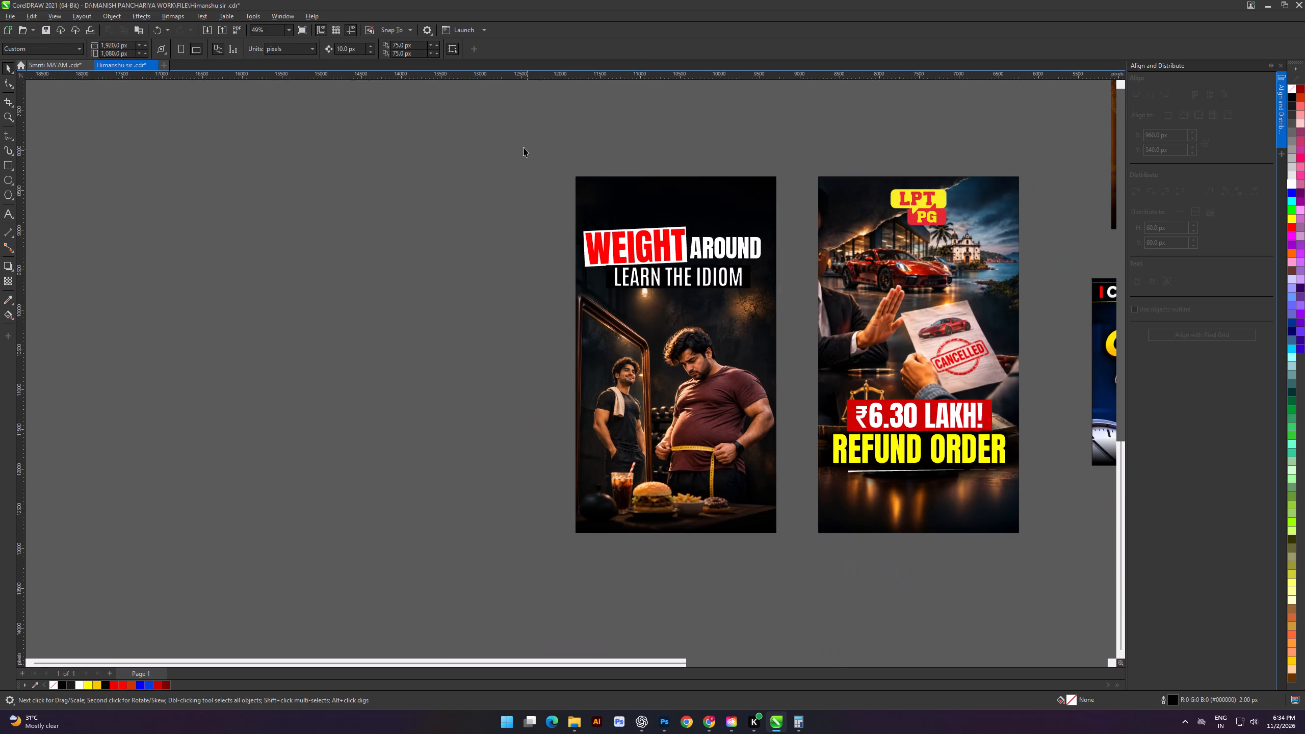
pyautogui.click(524, 147)
pyautogui.scroll(7, 727, 269)
pyautogui.scroll(-5, 724, 244)
# Duplicate the complete Weight Around cover, placing the copy to the left of the original.
pyautogui.moveTo(490, 138); pyautogui.dragTo(801, 593)
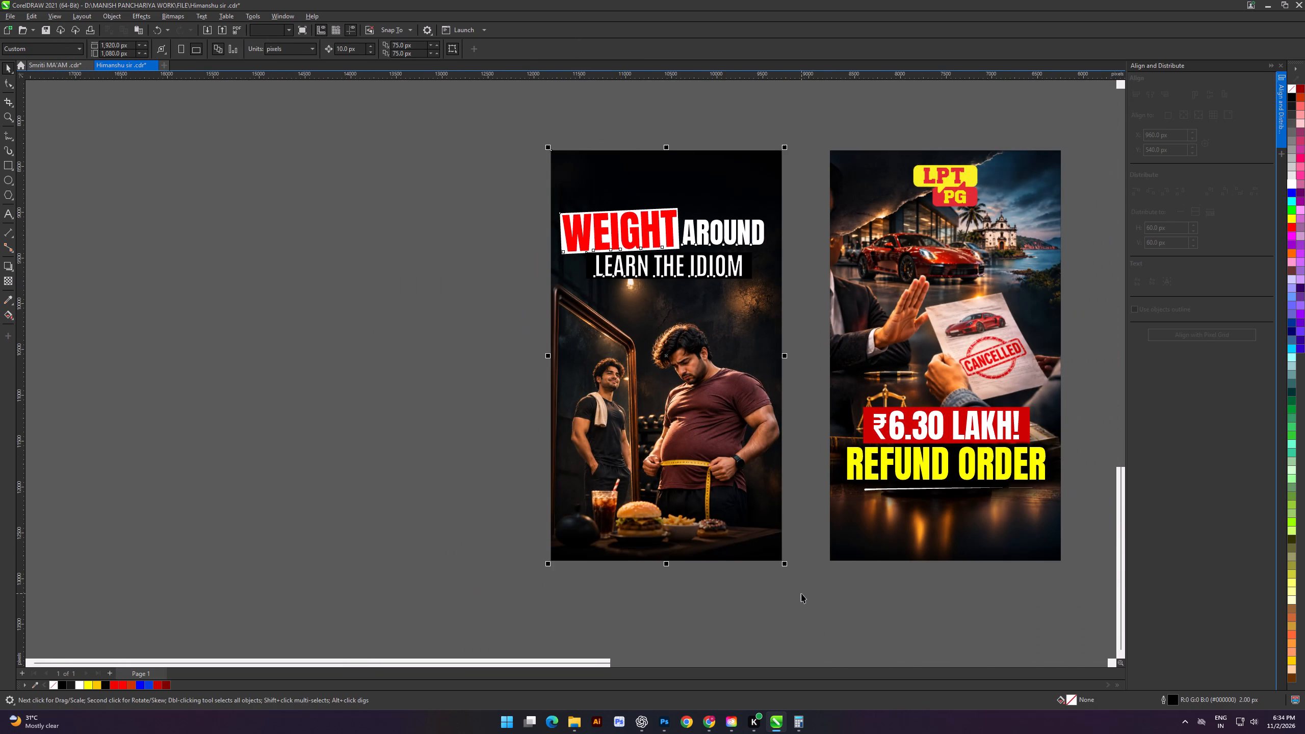
pyautogui.scroll(-4, 801, 585)
pyautogui.keyDown('shift'); pyautogui.scroll(5, 746, 489); pyautogui.keyUp('shift')
pyautogui.moveTo(753, 489); pyautogui.dragTo(586, 487, button='right')
pyautogui.click(614, 502)
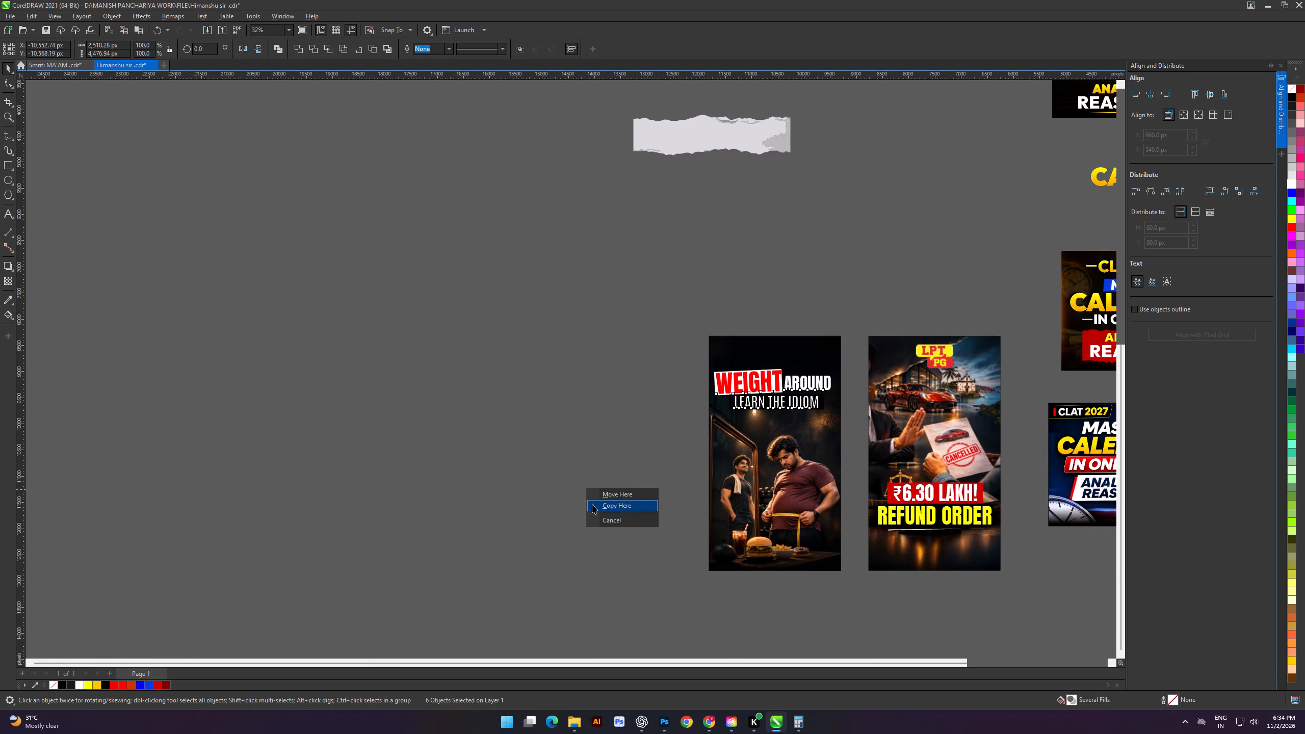
pyautogui.click(529, 490)
pyautogui.scroll(7, 636, 373)
pyautogui.click(332, 333)
# Move the duplicate cover's title and subtitle, with their boxes, off the artwork onto the empty canvas beside it.
pyautogui.scroll(-5, 541, 355)
pyautogui.keyDown('shift'); pyautogui.scroll(7, 590, 368); pyautogui.keyUp('shift')
pyautogui.moveTo(406, 330); pyautogui.dragTo(770, 466)
pyautogui.moveTo(650, 388); pyautogui.dragTo(311, 451)
pyautogui.click(363, 399)
# Add a text object on the empty canvas containing the copied "Weight Around Learn the Idiom" wording from the clipboard history.
pyautogui.click(6, 211)
pyautogui.click(290, 251)
pyautogui.write('SAD')
pyautogui.write('SA')
pyautogui.hotkey('ctrl', 'a')
pyautogui.press('super+v')
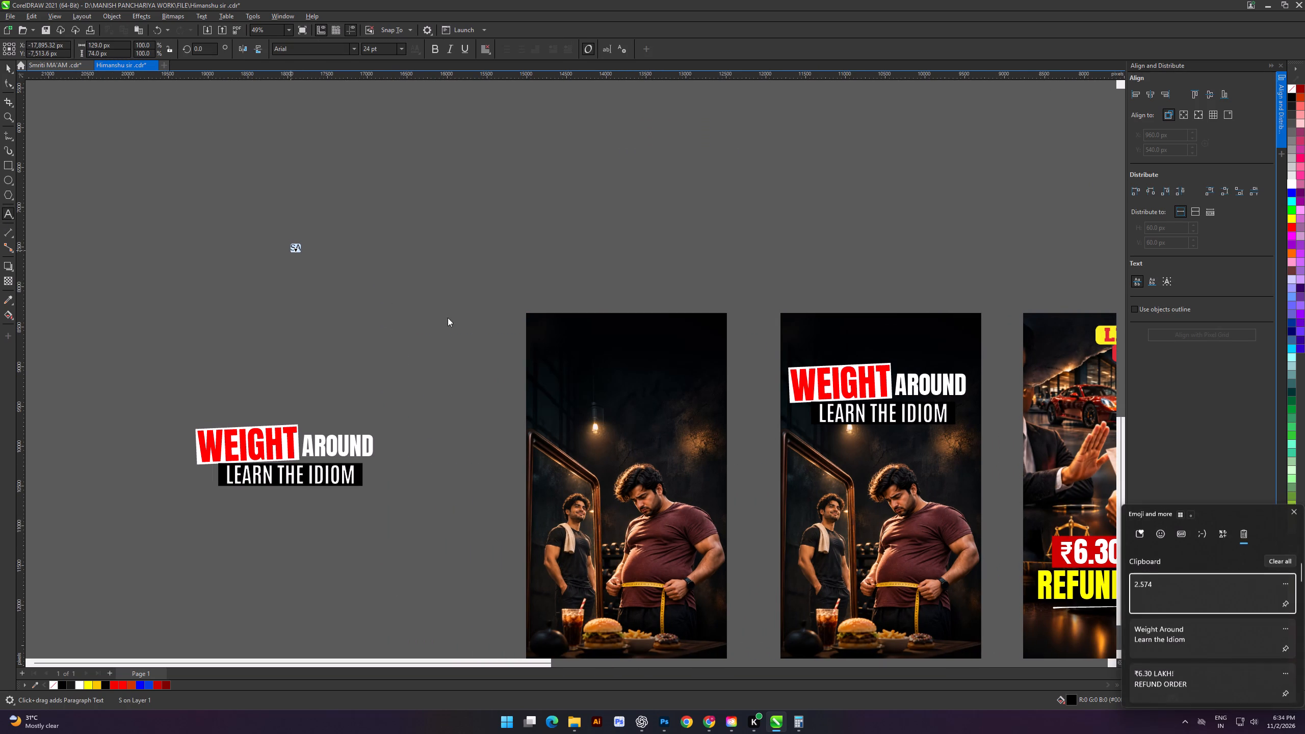
pyautogui.click(1166, 635)
pyautogui.hotkey('ctrl', 'v')
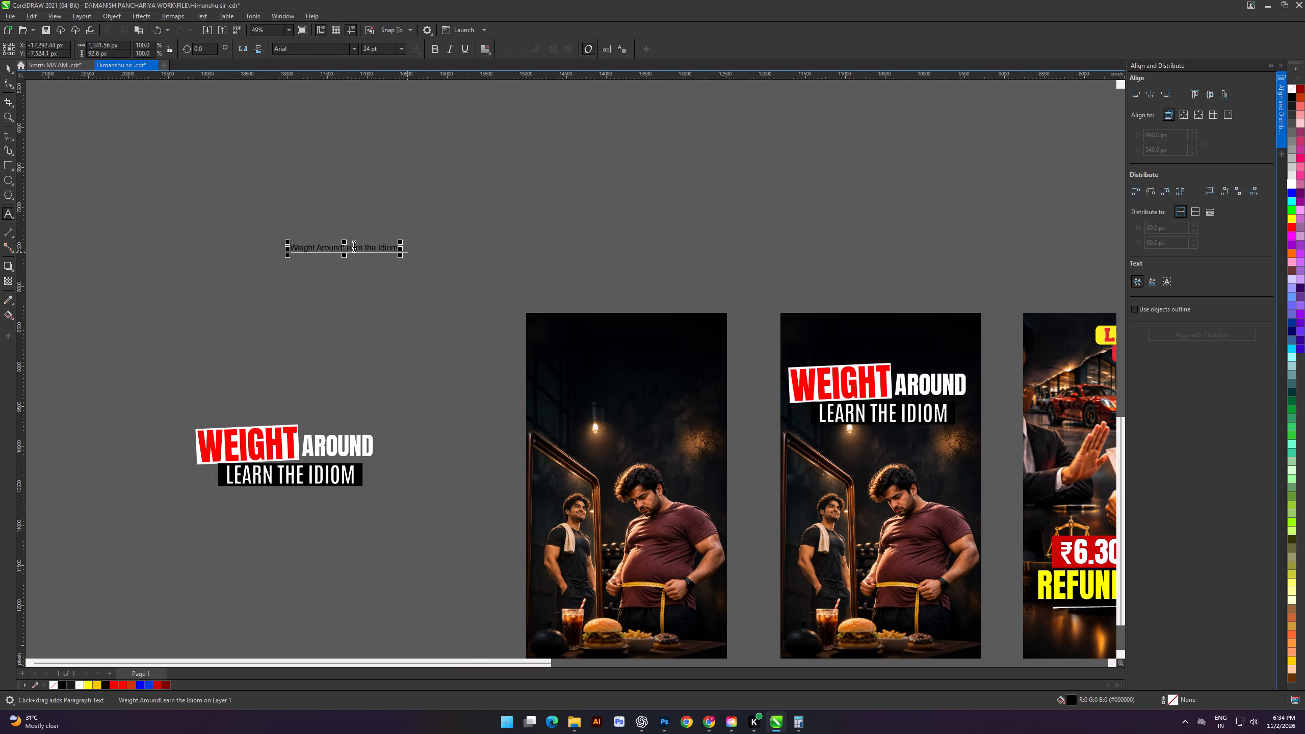
# Change the pasted "Weight Around Learn the Idiom" text to UPPERCASE.
pyautogui.tripleClick(354, 245)
pyautogui.hotkey('shift', 'F3')
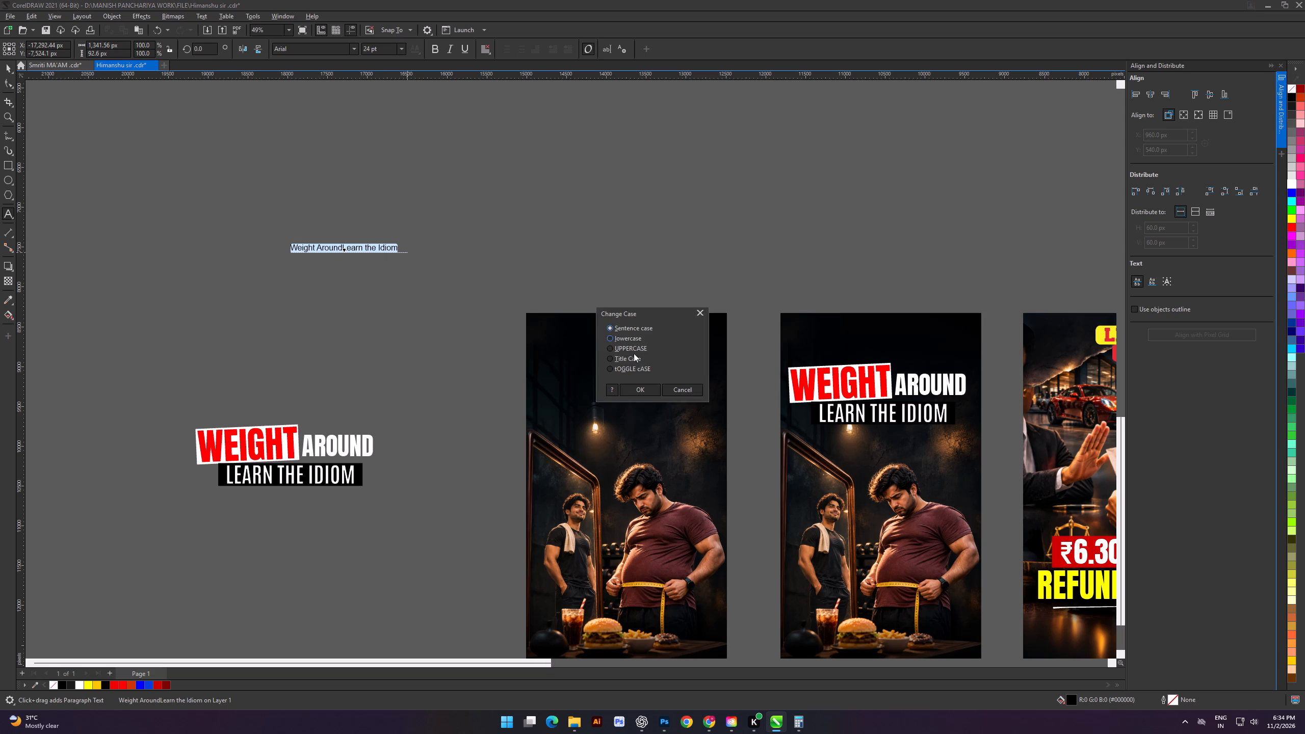
pyautogui.click(632, 346)
pyautogui.click(646, 392)
pyautogui.click(6, 66)
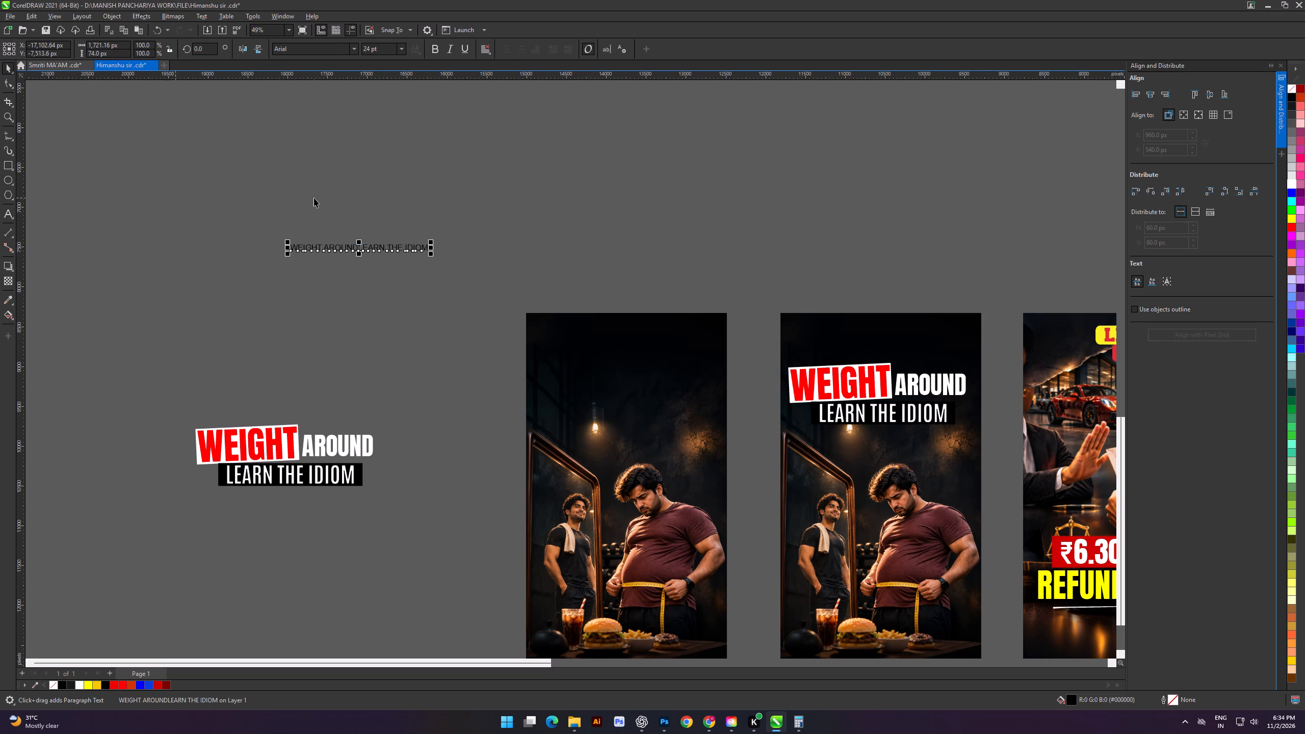
pyautogui.click(314, 198)
# Put "LEARN THE IDIOM" on its own line after "WEIGHT AROUND" and break the text apart into two separate lines.
pyautogui.scroll(6, 395, 231)
pyautogui.click(288, 305)
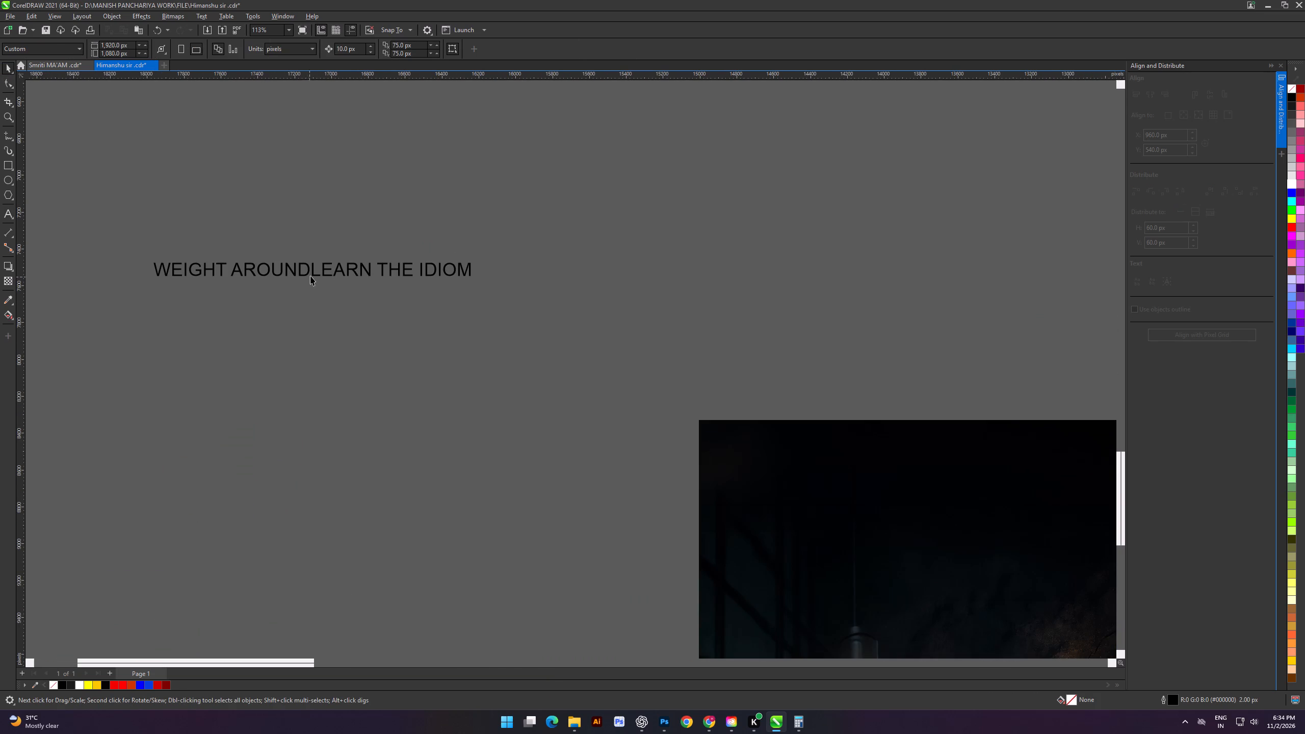
pyautogui.doubleClick(314, 273)
pyautogui.press('Return')
pyautogui.hotkey('ctrl', 'k')
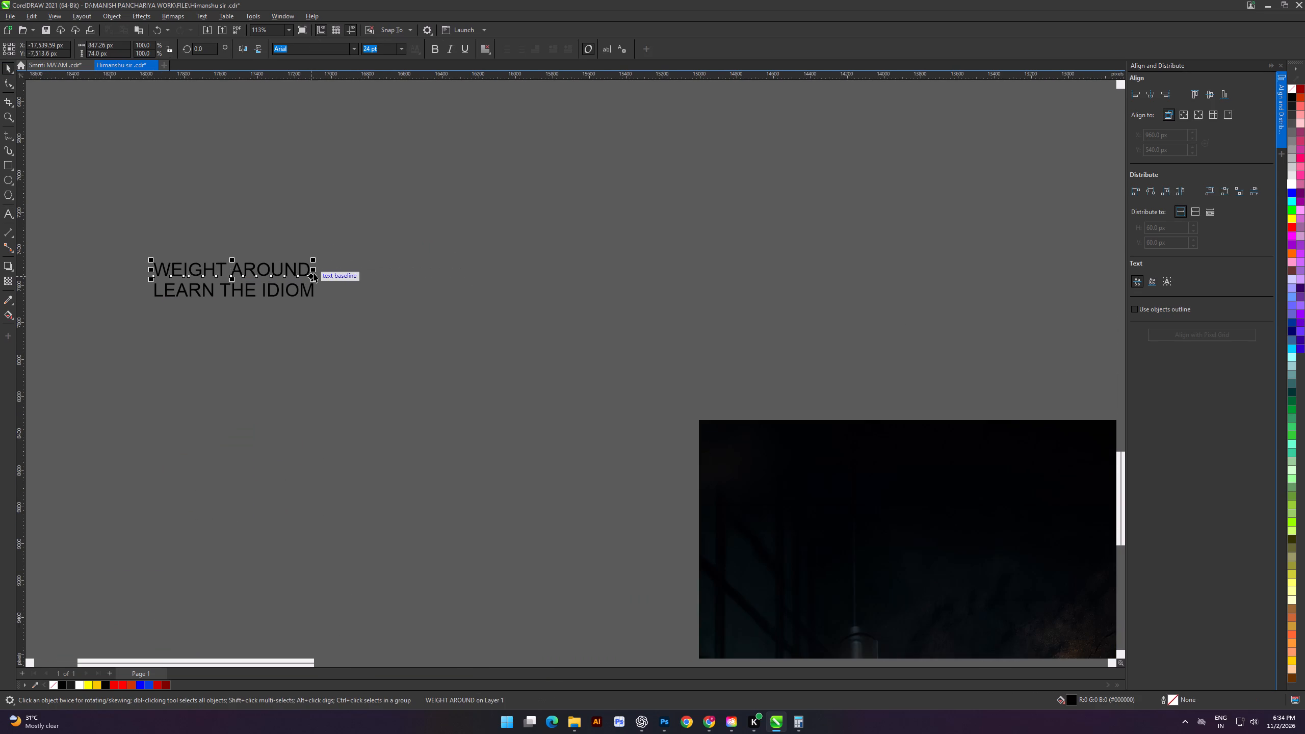
pyautogui.scroll(-4, 324, 296)
pyautogui.click(328, 340)
# Set the loose "LEARN THE IDIOM" line in Anton after trying Antonio, and enlarge it to about 70.7 pt.
pyautogui.click(307, 301)
pyautogui.click(352, 43)
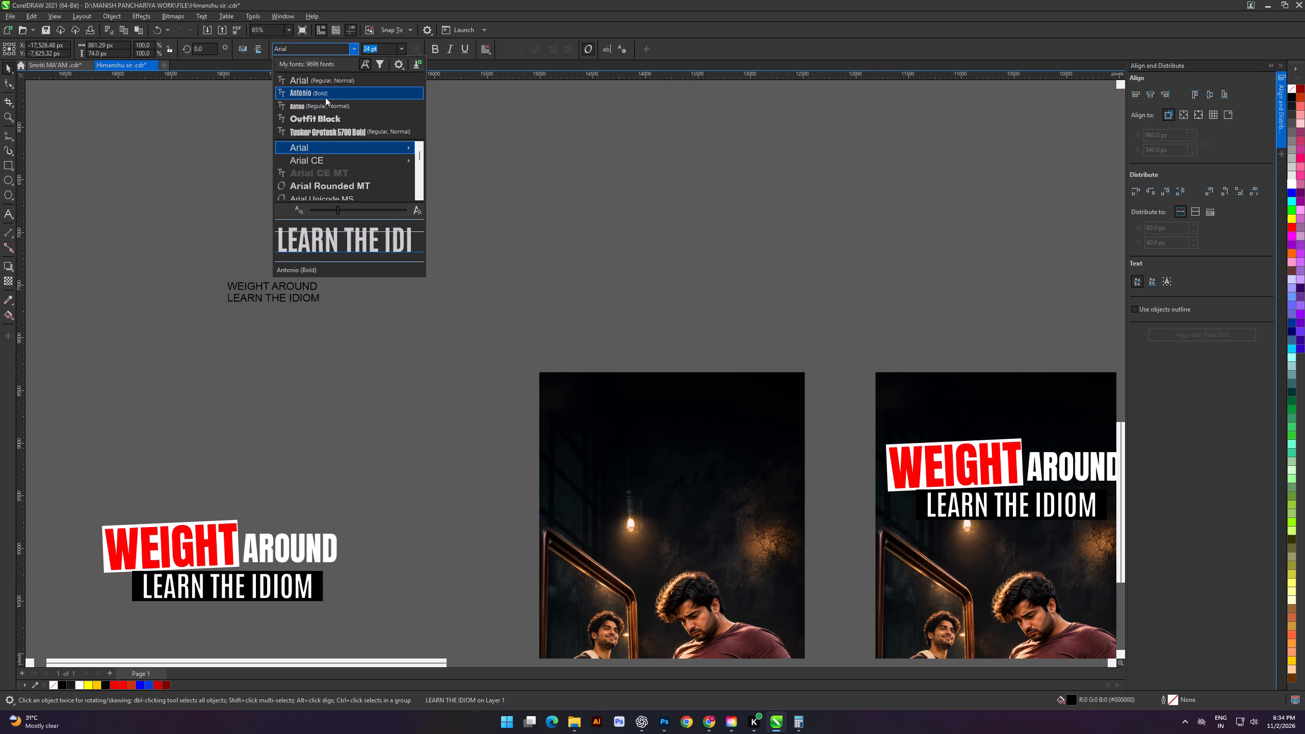
pyautogui.click(324, 95)
pyautogui.click(375, 233)
pyautogui.moveTo(278, 299); pyautogui.dragTo(336, 317)
pyautogui.click(354, 49)
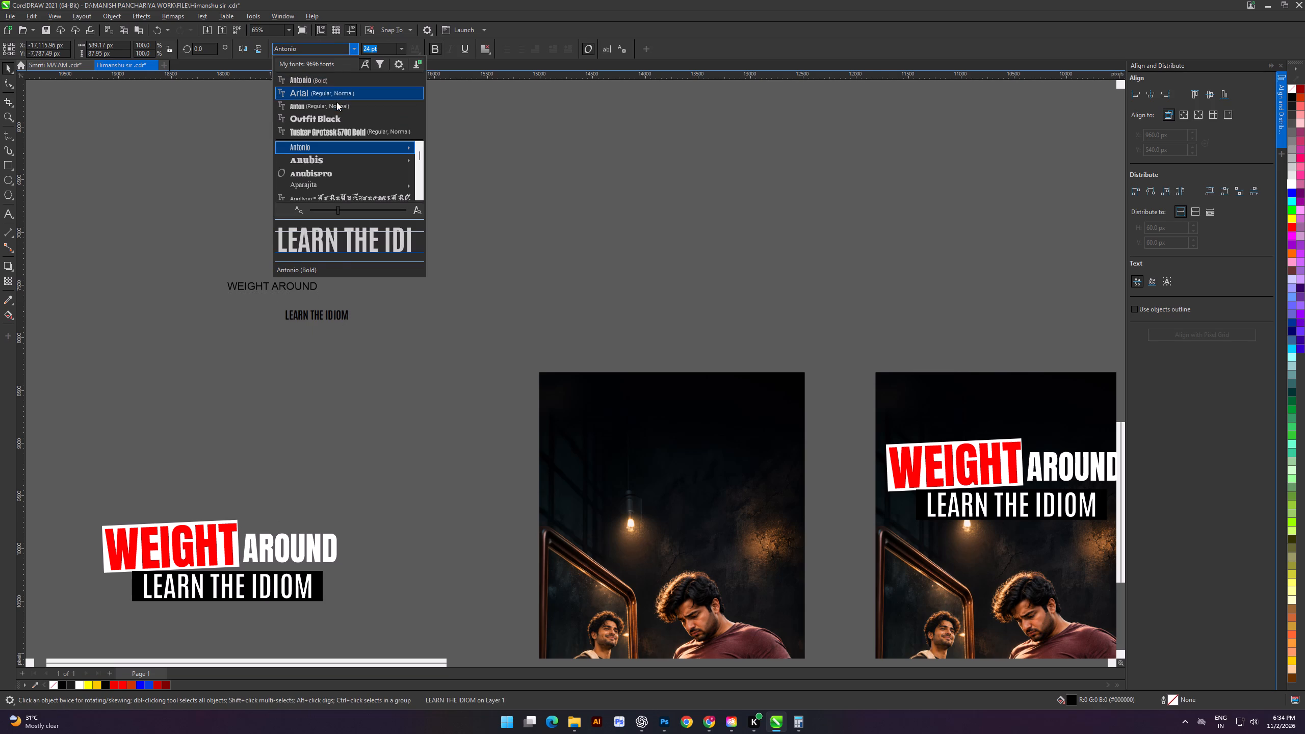
pyautogui.click(336, 107)
pyautogui.keyDown('shift'); pyautogui.moveTo(352, 325); pyautogui.dragTo(413, 372); pyautogui.keyUp('shift')
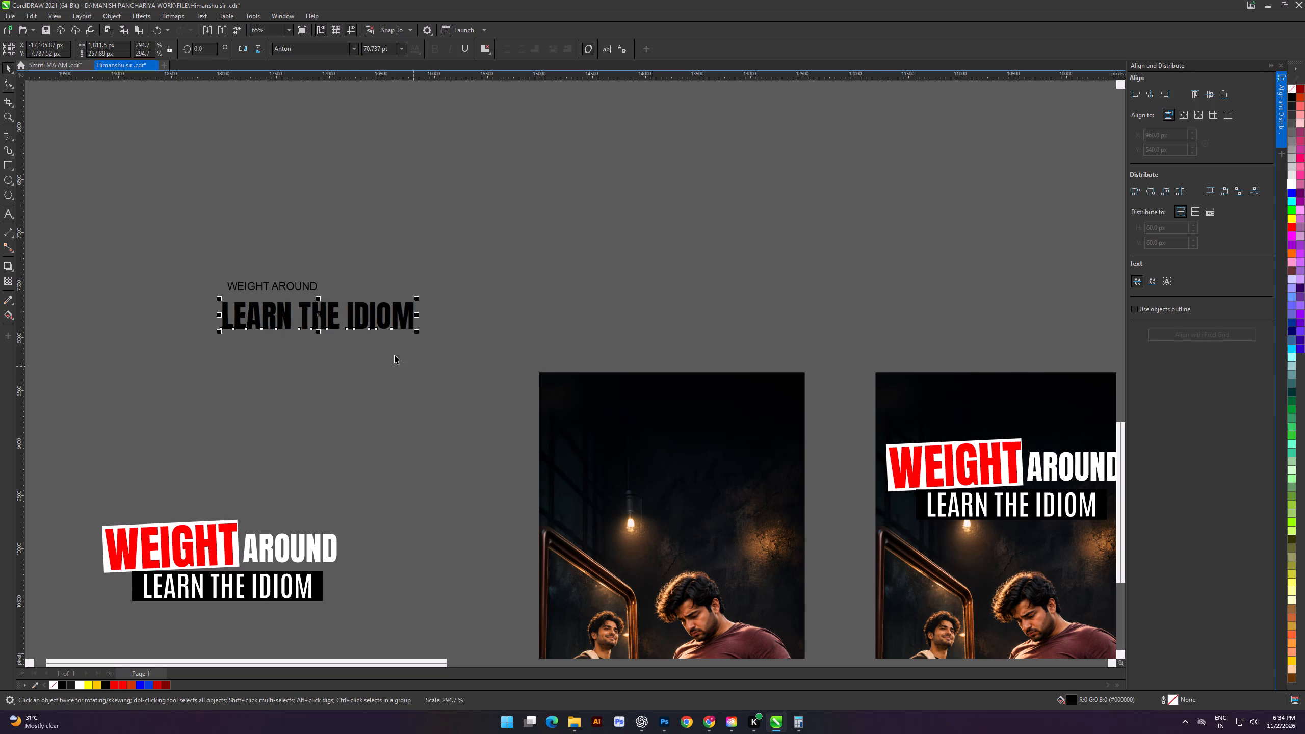
# Place "LEARN THE IDIOM" on the dark upper area of the duplicate cover and fill it with light grey #E6E6E6.
pyautogui.moveTo(361, 322); pyautogui.dragTo(718, 473)
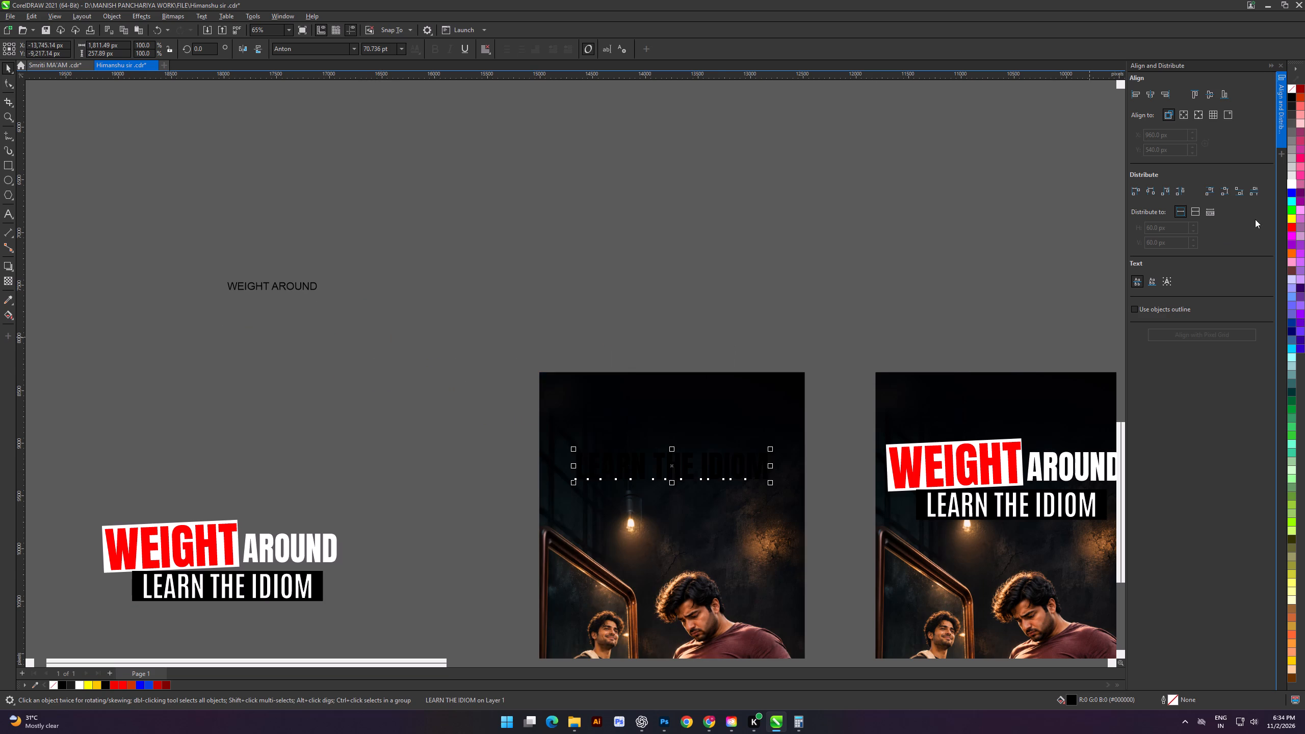
pyautogui.click(1291, 179)
pyautogui.click(472, 422)
# Lower "LEARN THE IDIOM" slightly above the bulb and enlarge it to about 84.3 pt, nearly spanning the duplicate cover.
pyautogui.scroll(5, 741, 478)
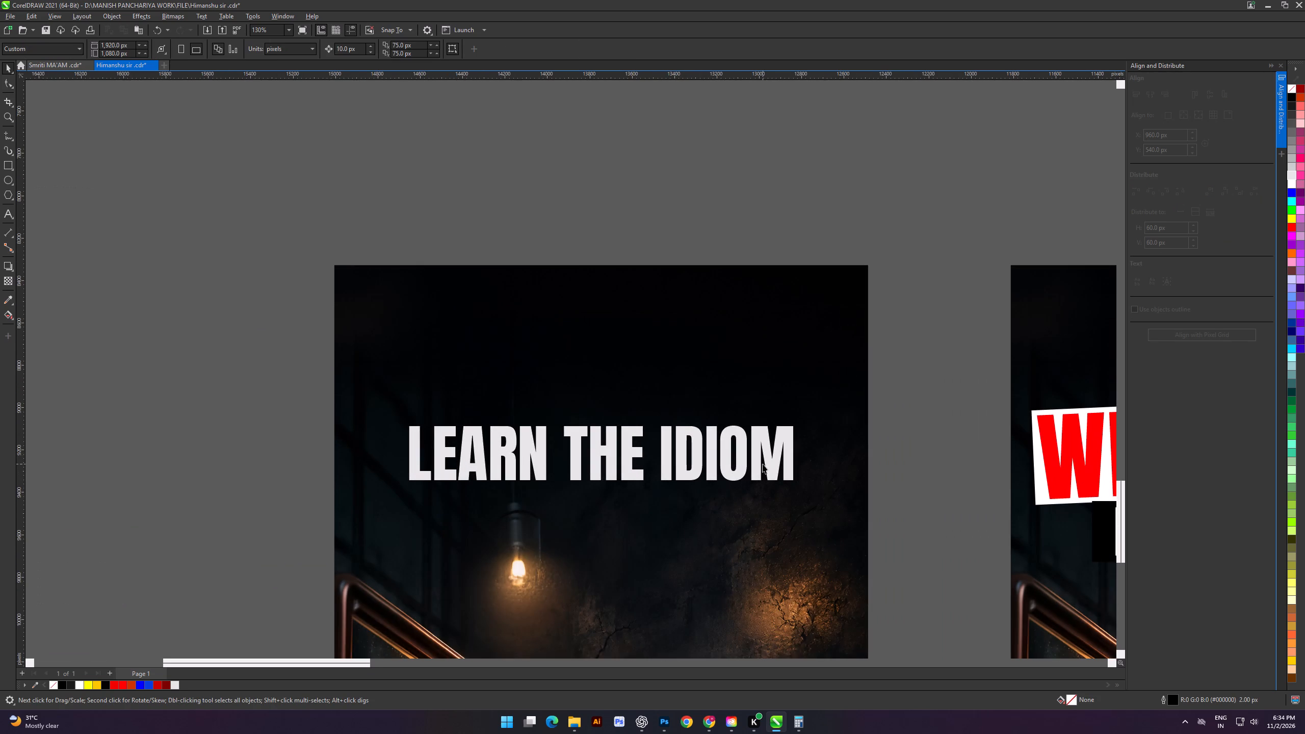
pyautogui.moveTo(769, 463); pyautogui.dragTo(784, 492)
pyautogui.keyDown('shift'); pyautogui.moveTo(811, 510); pyautogui.dragTo(813, 511); pyautogui.keyUp('shift')
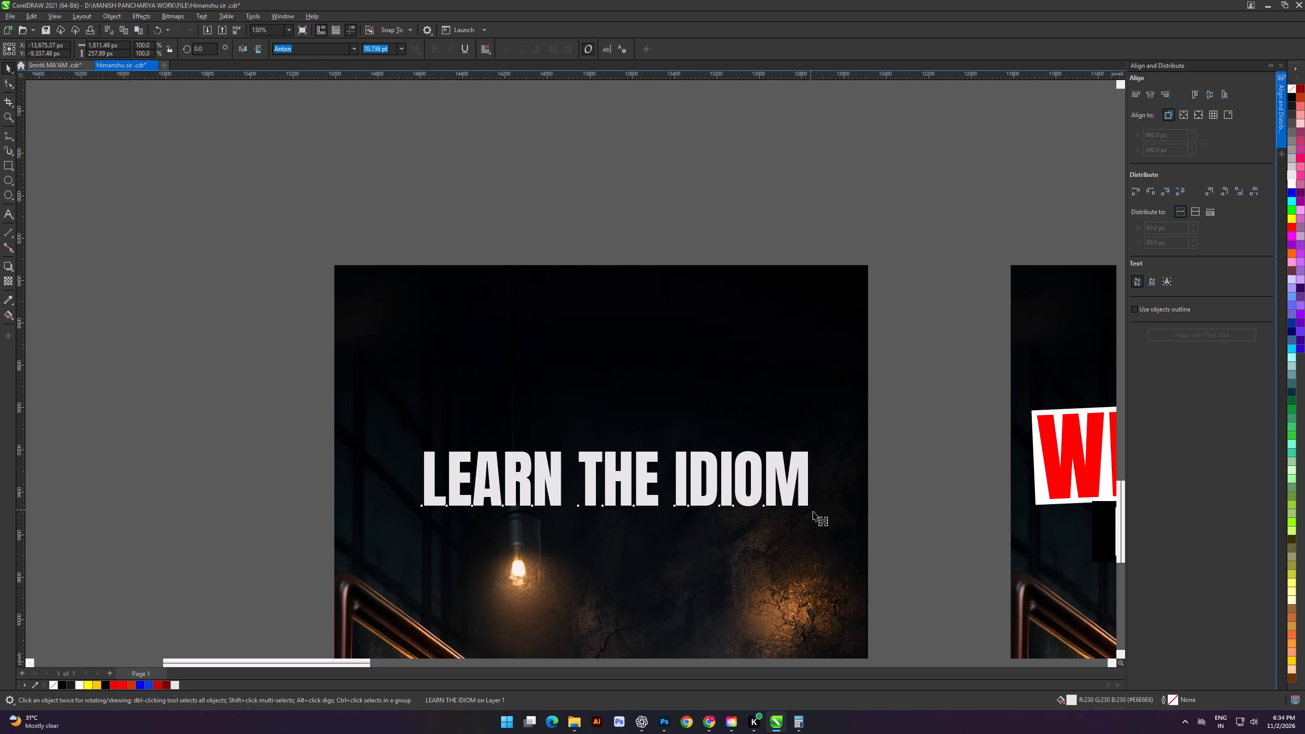
pyautogui.keyDown('shift'); pyautogui.moveTo(813, 511); pyautogui.dragTo(847, 523); pyautogui.keyUp('shift')
pyautogui.moveTo(759, 482); pyautogui.dragTo(750, 483)
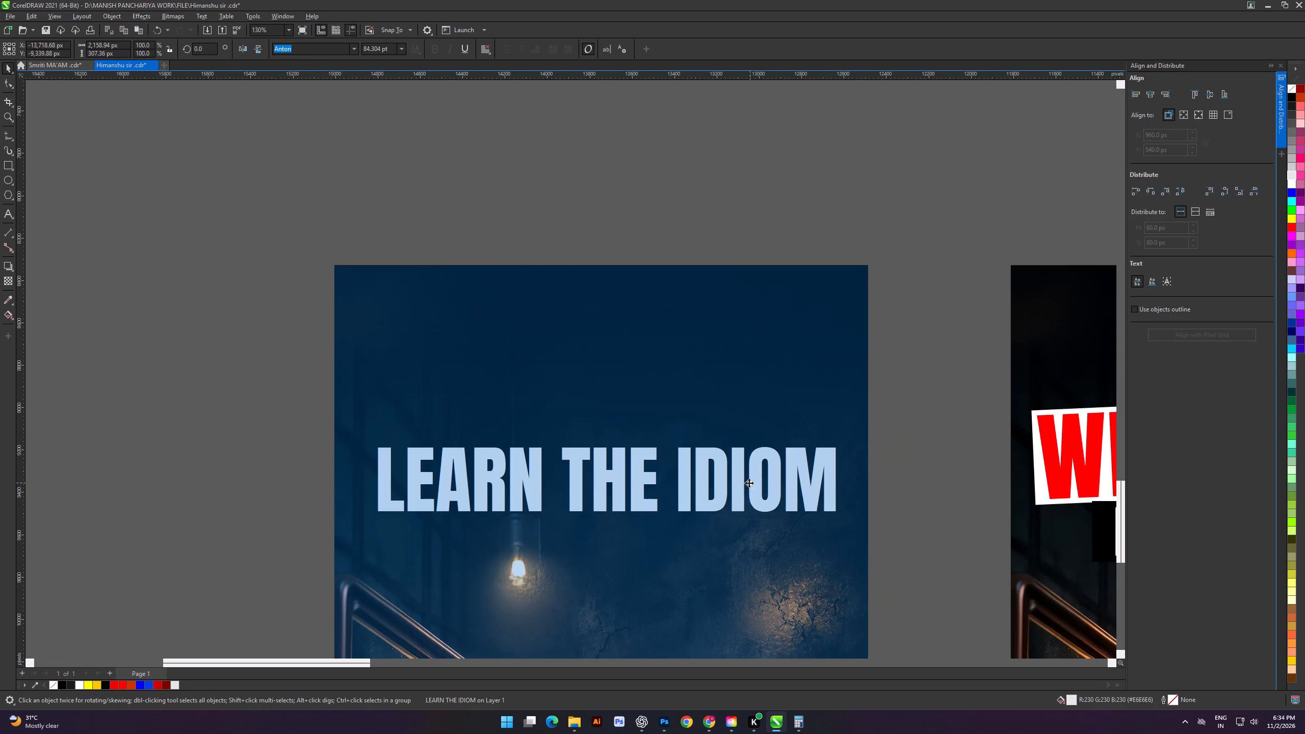
# Take the black subtitle box from the set-aside title, fill it with red #FF0000 and place it behind the duplicate cover's "LEARN THE IDIOM".
pyautogui.scroll(-5, 701, 435)
pyautogui.moveTo(421, 434); pyautogui.dragTo(429, 433)
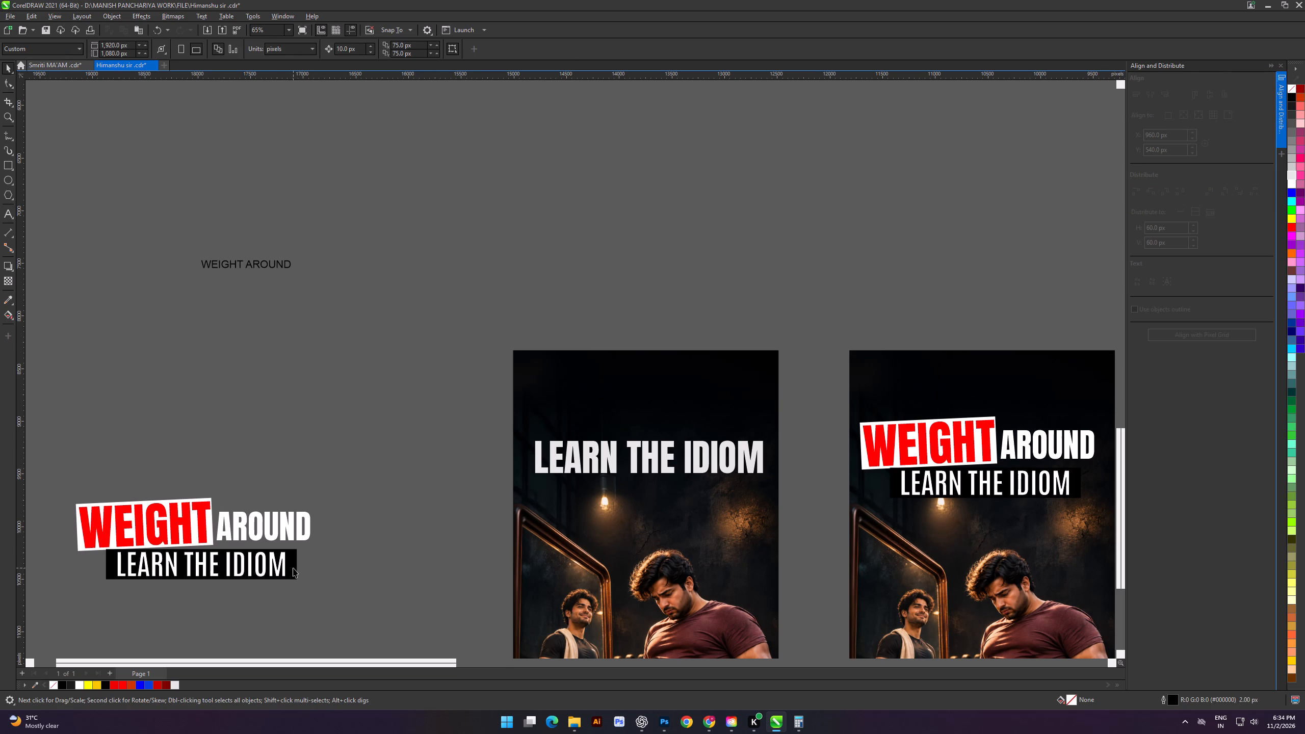
pyautogui.moveTo(293, 568); pyautogui.dragTo(463, 366)
pyautogui.click(1288, 228)
pyautogui.click(368, 264)
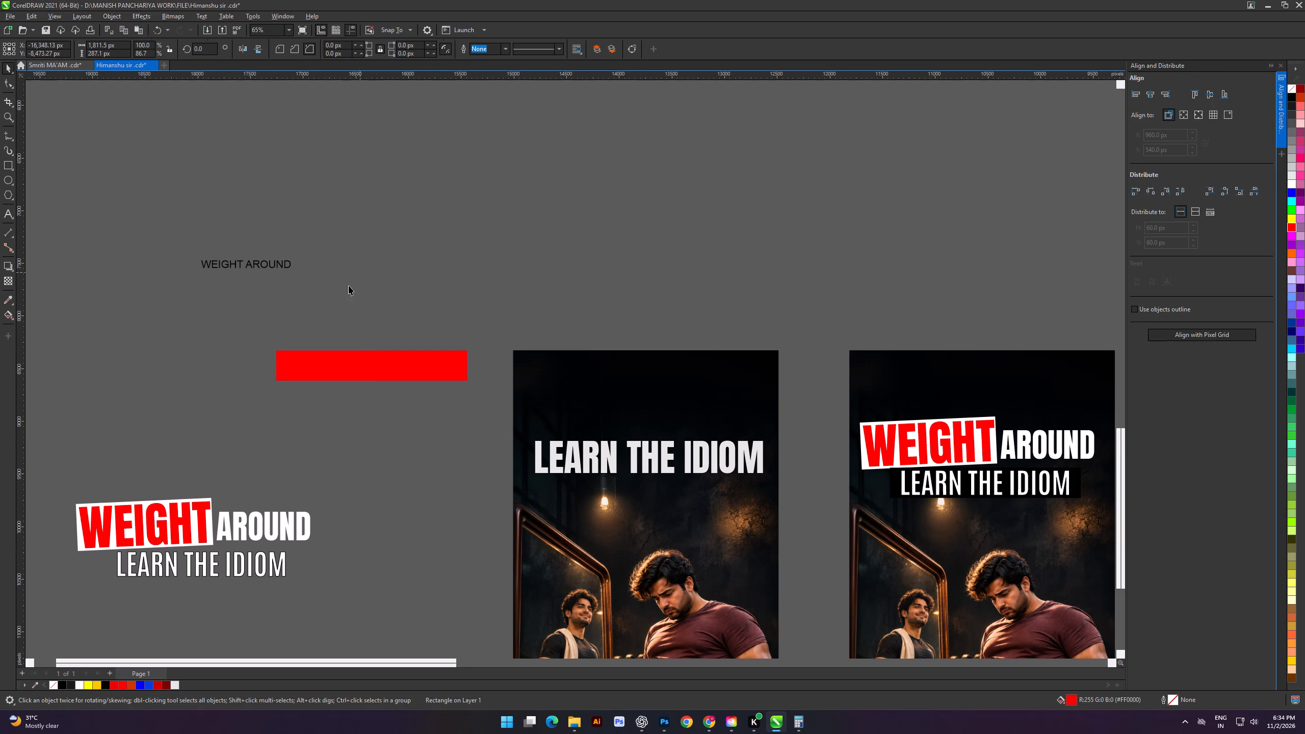
pyautogui.moveTo(422, 367); pyautogui.dragTo(700, 450)
# Resize the red box to surround "LEARN THE IDIOM" with even margins, about 2272 px wide.
pyautogui.scroll(3, 697, 452)
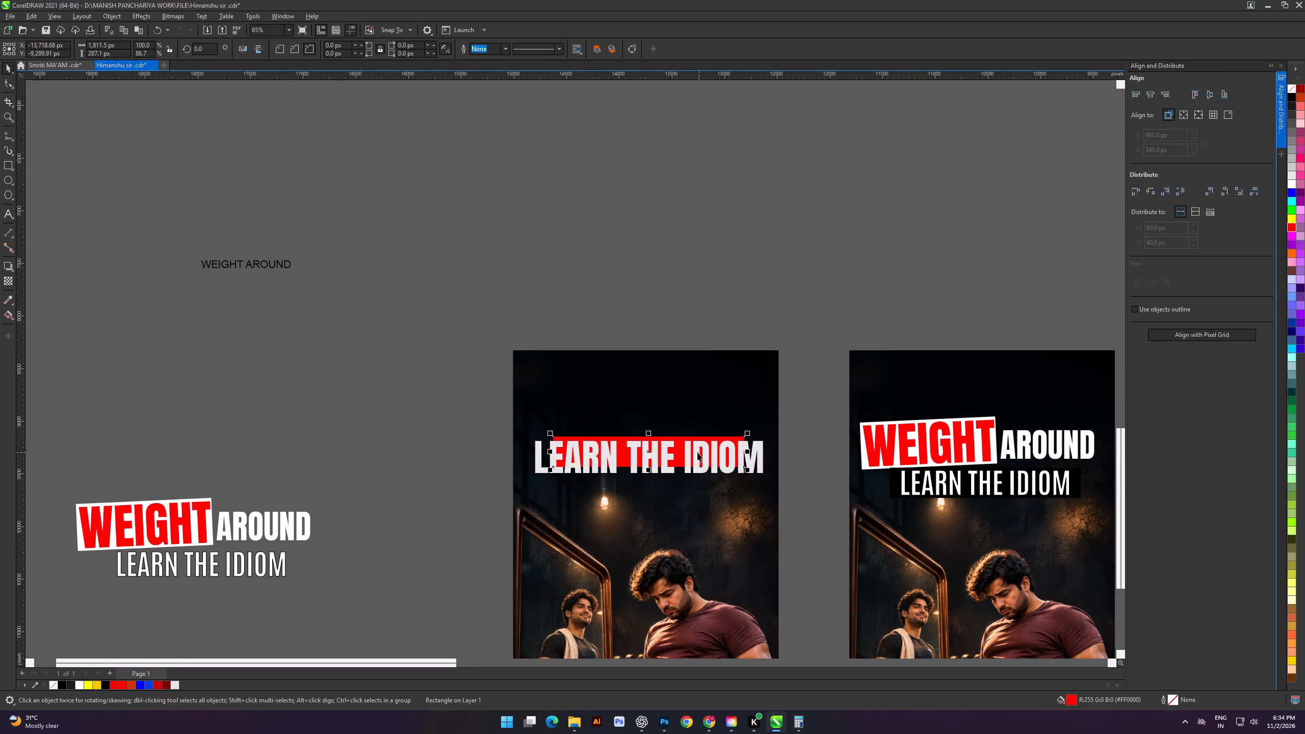
pyautogui.scroll(4, 697, 452)
pyautogui.keyDown('shift'); pyautogui.moveTo(585, 488); pyautogui.dragTo(585, 510); pyautogui.keyUp('shift')
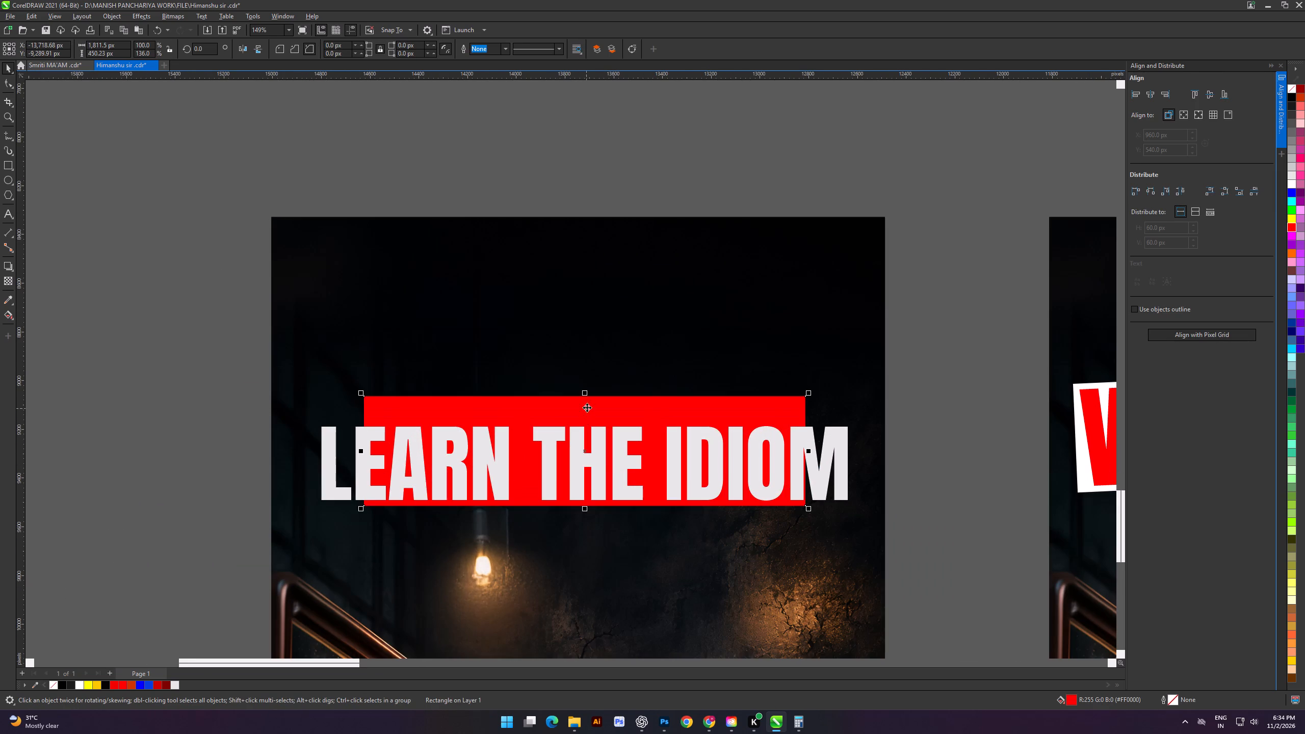
pyautogui.moveTo(587, 407); pyautogui.dragTo(587, 419)
pyautogui.moveTo(810, 462); pyautogui.dragTo(869, 468)
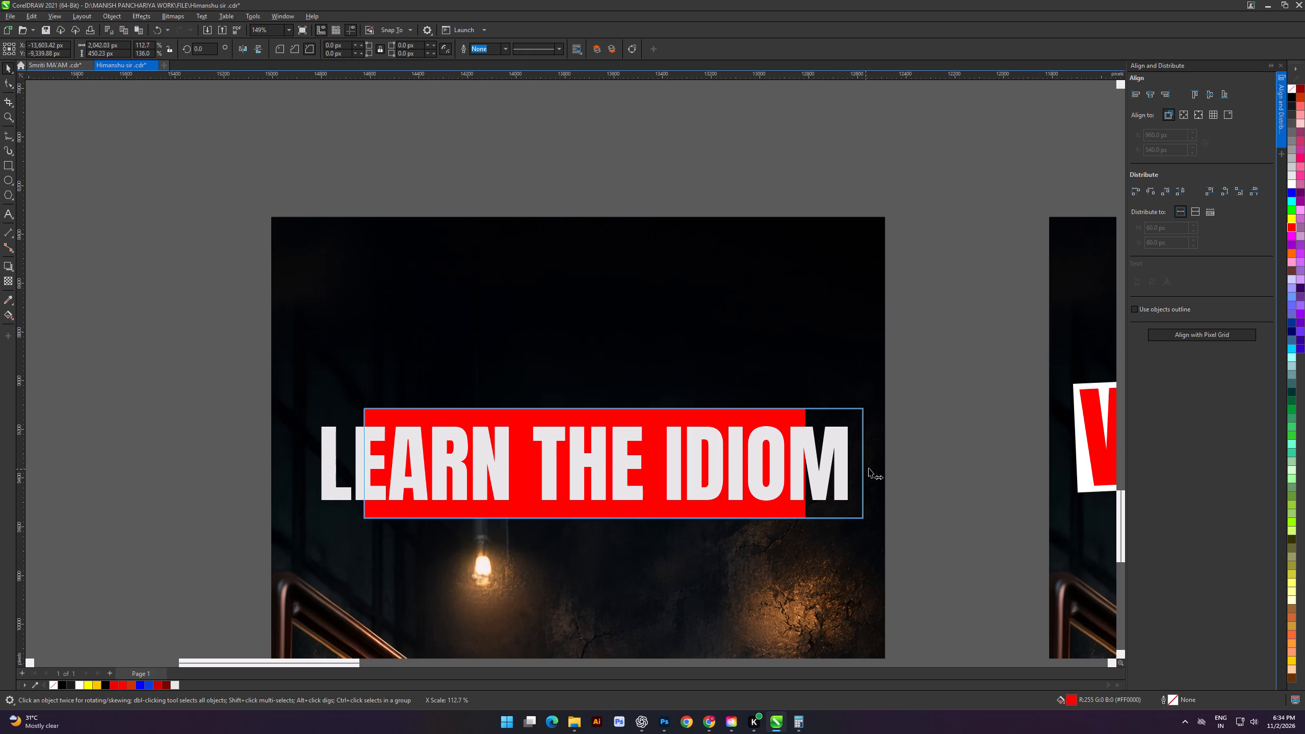
pyautogui.moveTo(869, 468); pyautogui.dragTo(866, 468)
pyautogui.moveTo(359, 463); pyautogui.dragTo(316, 465)
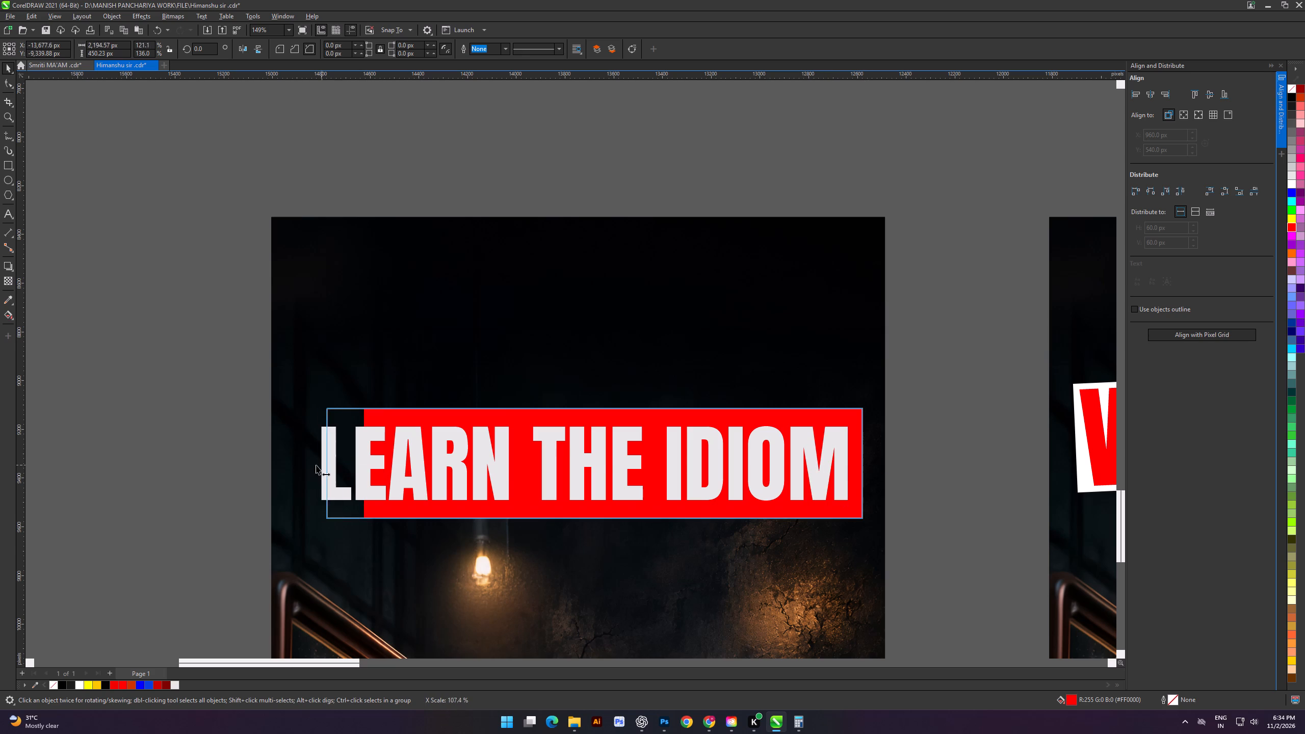
pyautogui.moveTo(316, 465); pyautogui.dragTo(303, 468)
pyautogui.scroll(4, 566, 520)
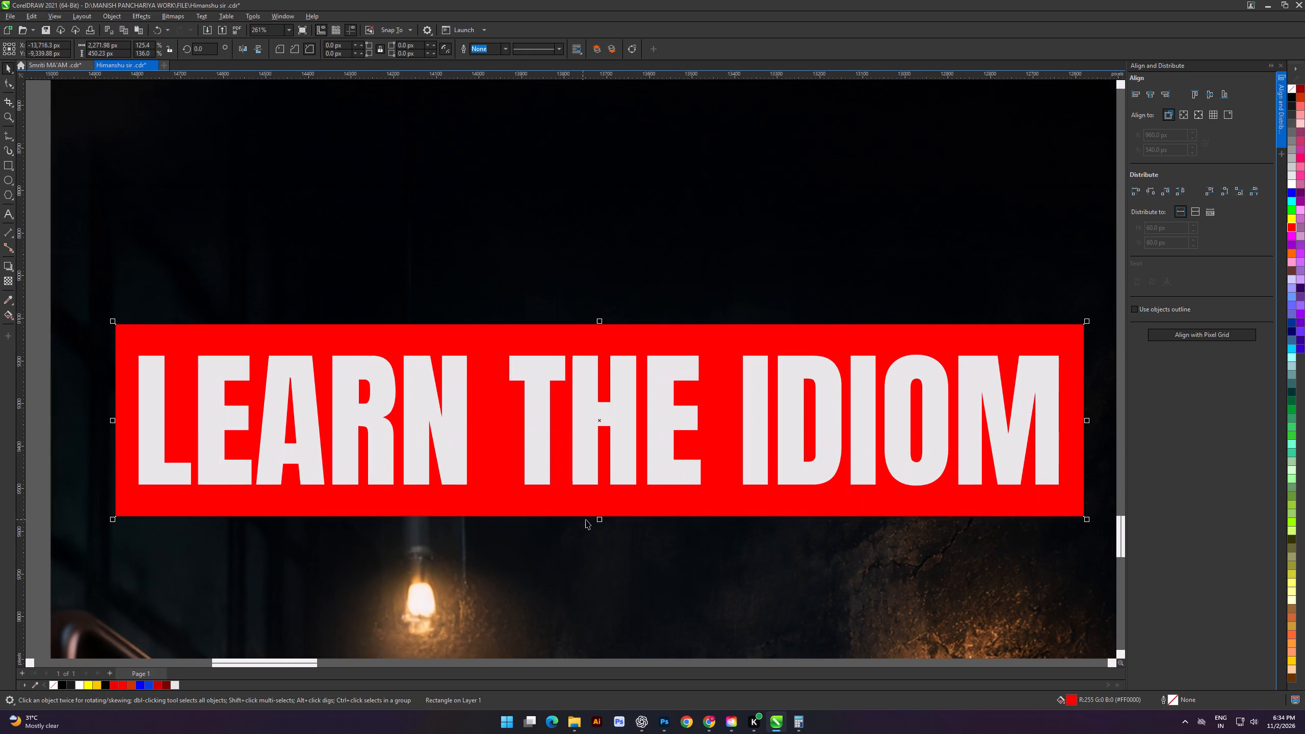
pyautogui.moveTo(599, 521); pyautogui.dragTo(600, 508)
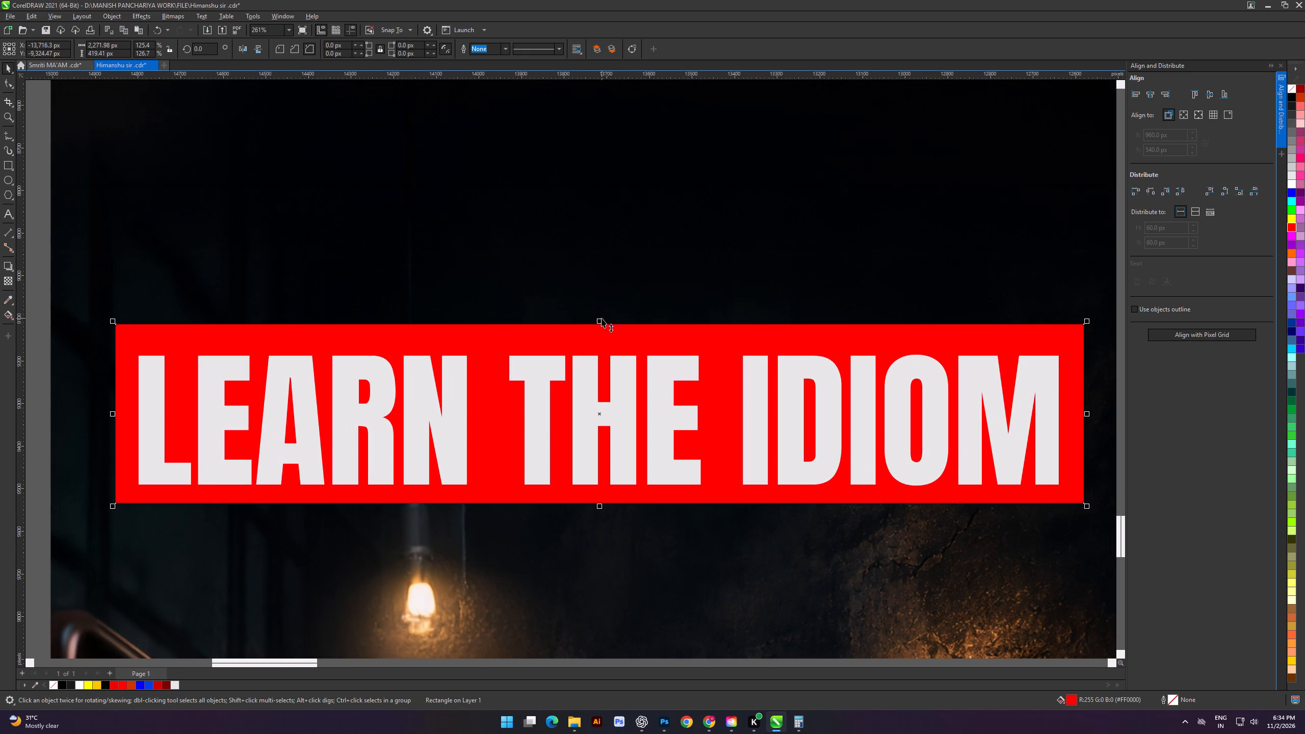
pyautogui.moveTo(601, 319); pyautogui.dragTo(600, 327)
# Centre the "LEARN THE IDIOM" text and its red box horizontally on each other.
pyautogui.scroll(-5, 598, 329)
pyautogui.click(277, 312)
pyautogui.moveTo(238, 290); pyautogui.dragTo(946, 445)
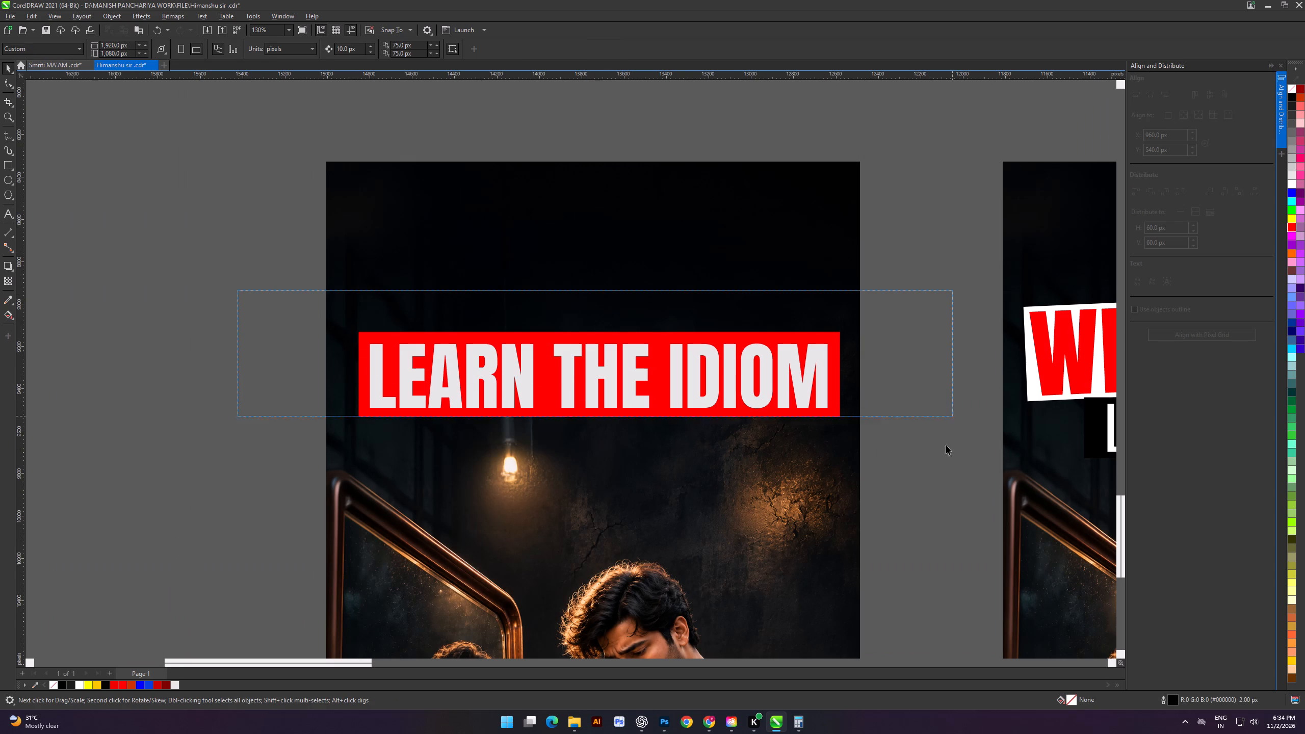
pyautogui.moveTo(946, 445); pyautogui.dragTo(934, 476)
pyautogui.click(1151, 93)
# Centre the "LEARN THE IDIOM" text and red box horizontally on the duplicate cover image.
pyautogui.click(224, 254)
pyautogui.moveTo(195, 247); pyautogui.dragTo(823, 467)
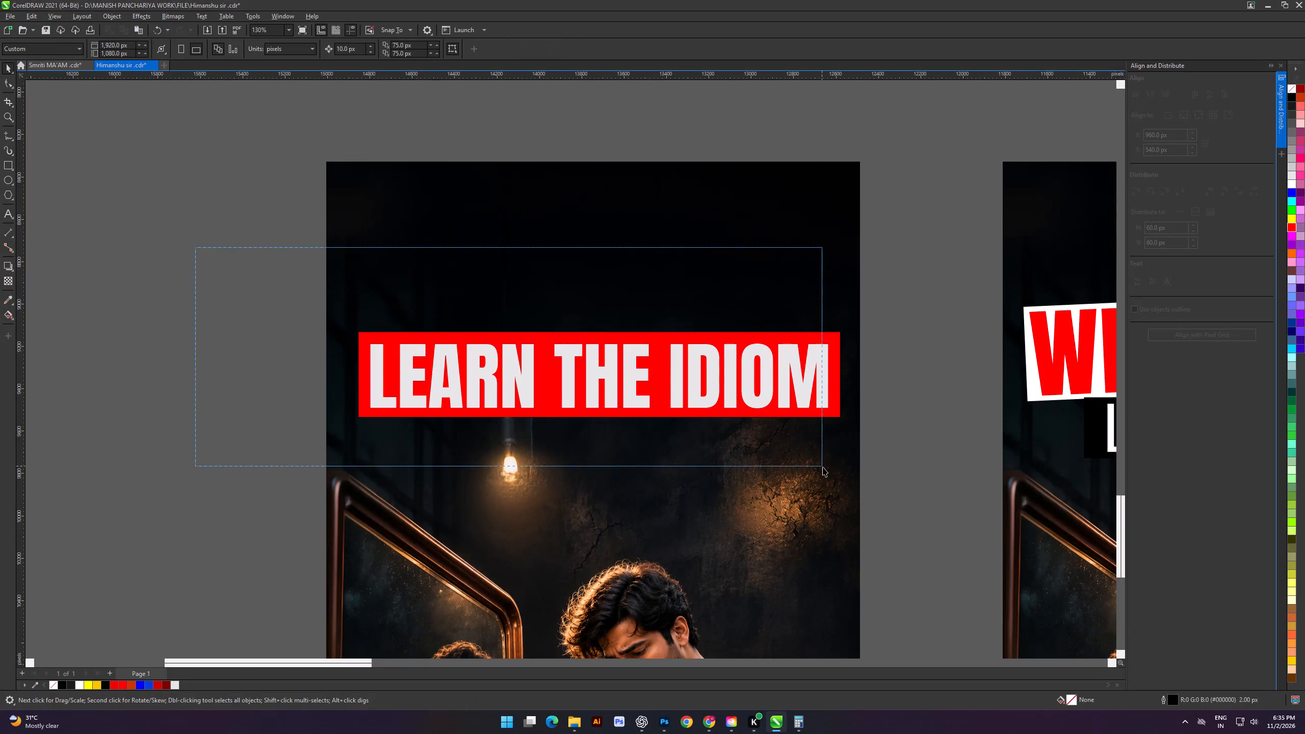
pyautogui.moveTo(823, 467); pyautogui.dragTo(873, 522)
pyautogui.keyDown('shift'); pyautogui.click(787, 528); pyautogui.keyUp('shift')
pyautogui.click(1149, 93)
pyautogui.click(215, 283)
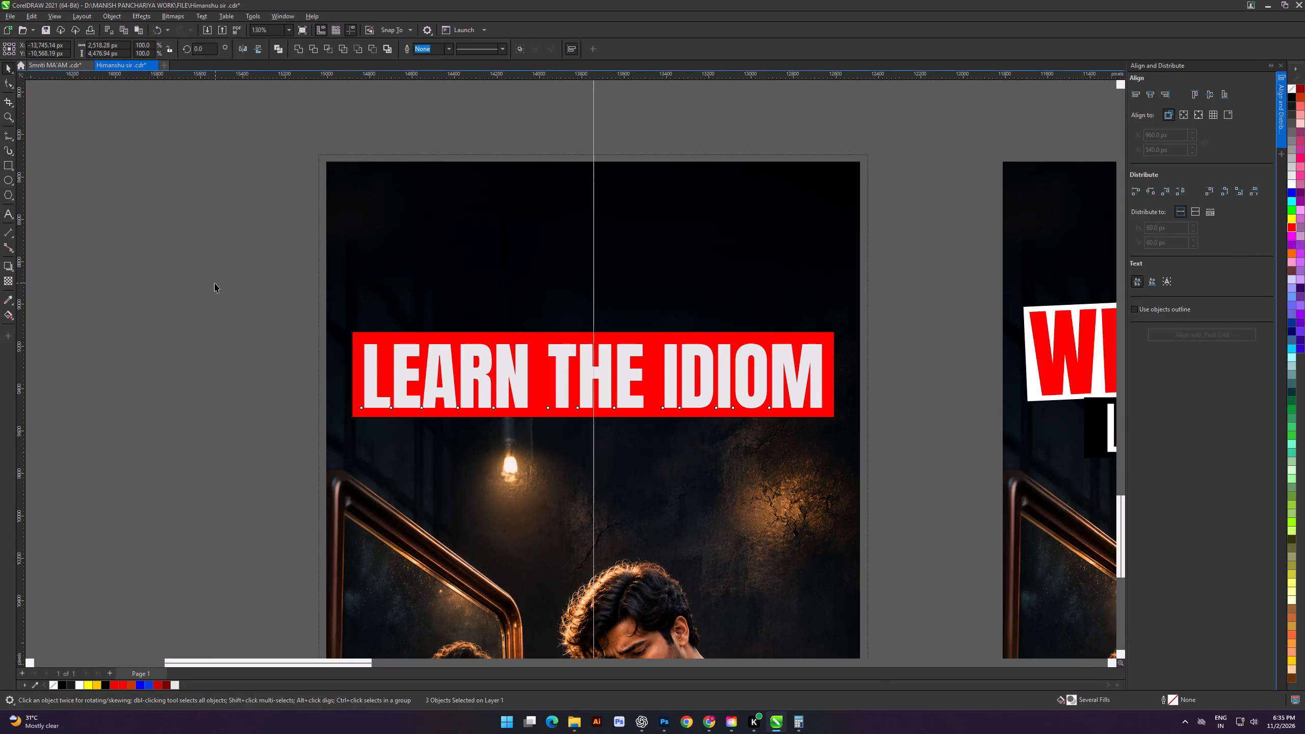
# Set the loose "WEIGHT AROUND" line in the Outfit Black font.
pyautogui.scroll(-4, 635, 429)
pyautogui.keyDown('shift'); pyautogui.scroll(6, 561, 424); pyautogui.keyUp('shift')
pyautogui.click(307, 378)
pyautogui.scroll(-4, 195, 512)
pyautogui.keyDown('shift'); pyautogui.scroll(7, 193, 481); pyautogui.keyUp('shift')
pyautogui.click(233, 302)
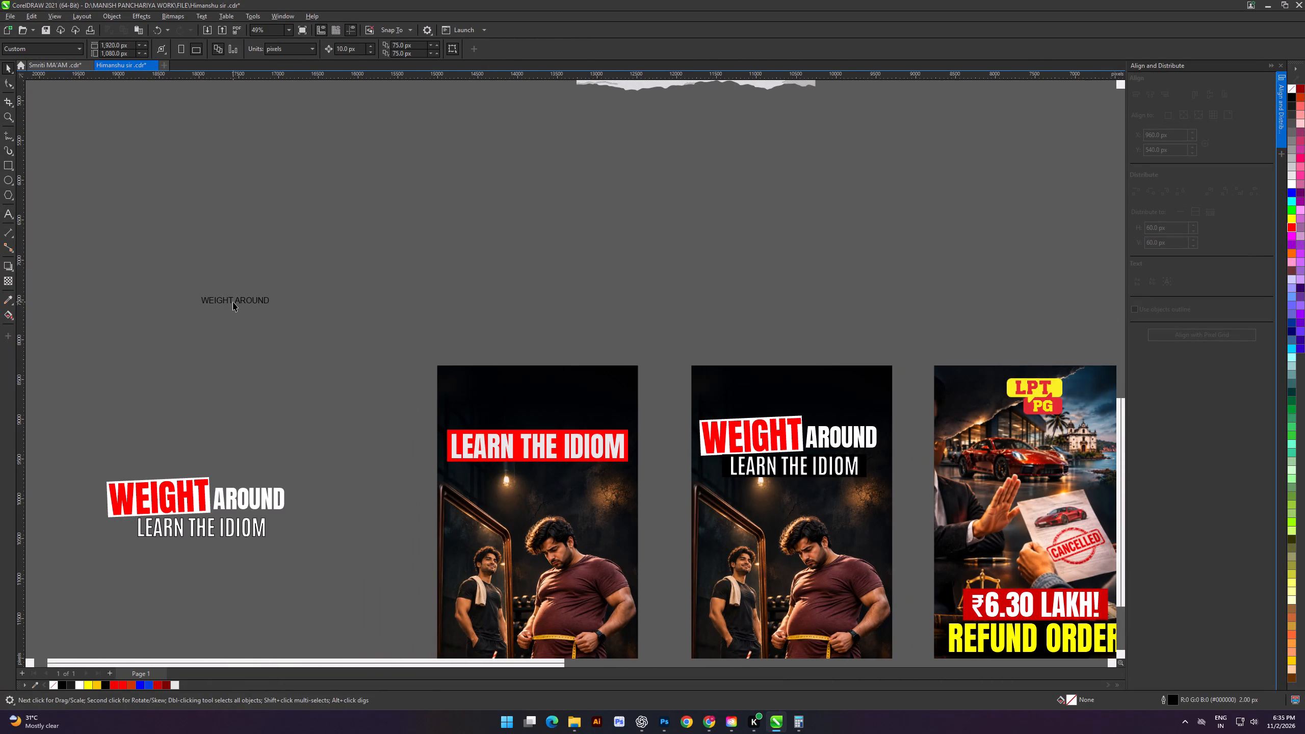
pyautogui.click(246, 300)
pyautogui.click(354, 43)
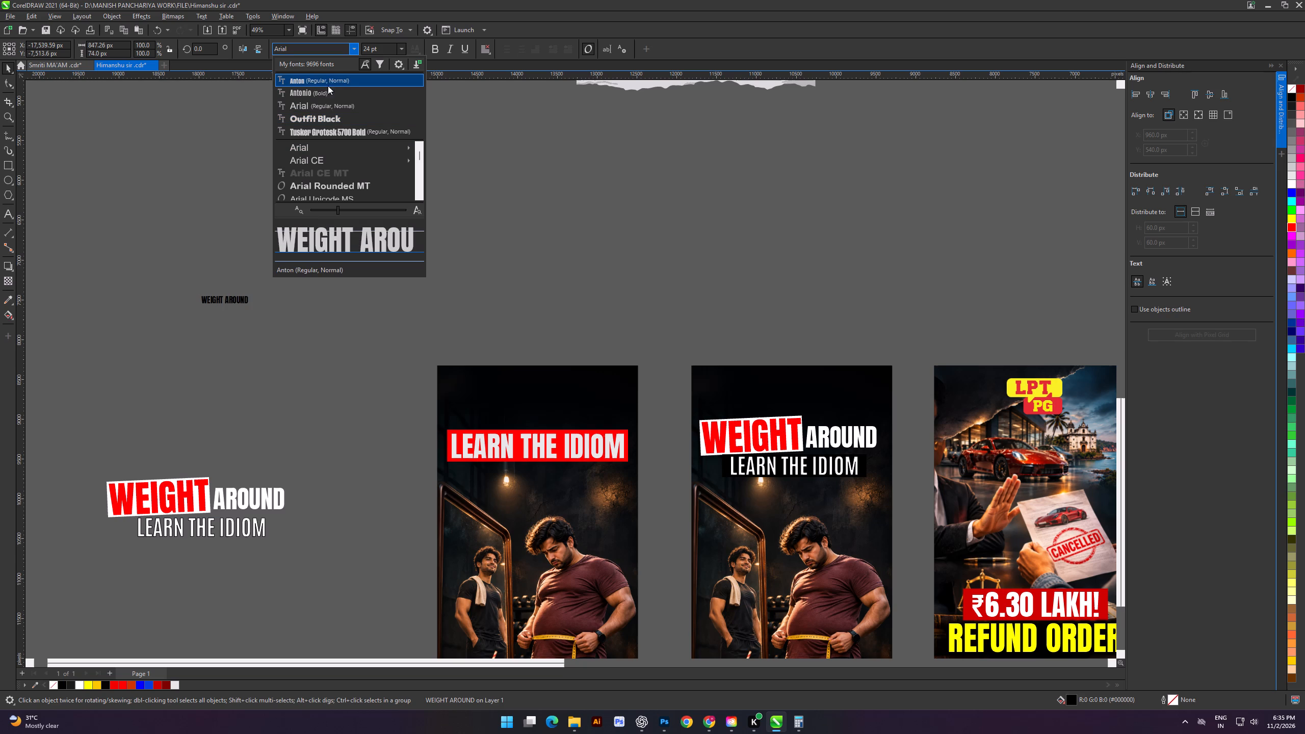
pyautogui.click(333, 115)
pyautogui.click(320, 215)
# Place "WEIGHT AROUND" just above the red box on the duplicate cover and fill it with white.
pyautogui.moveTo(256, 300); pyautogui.dragTo(587, 402)
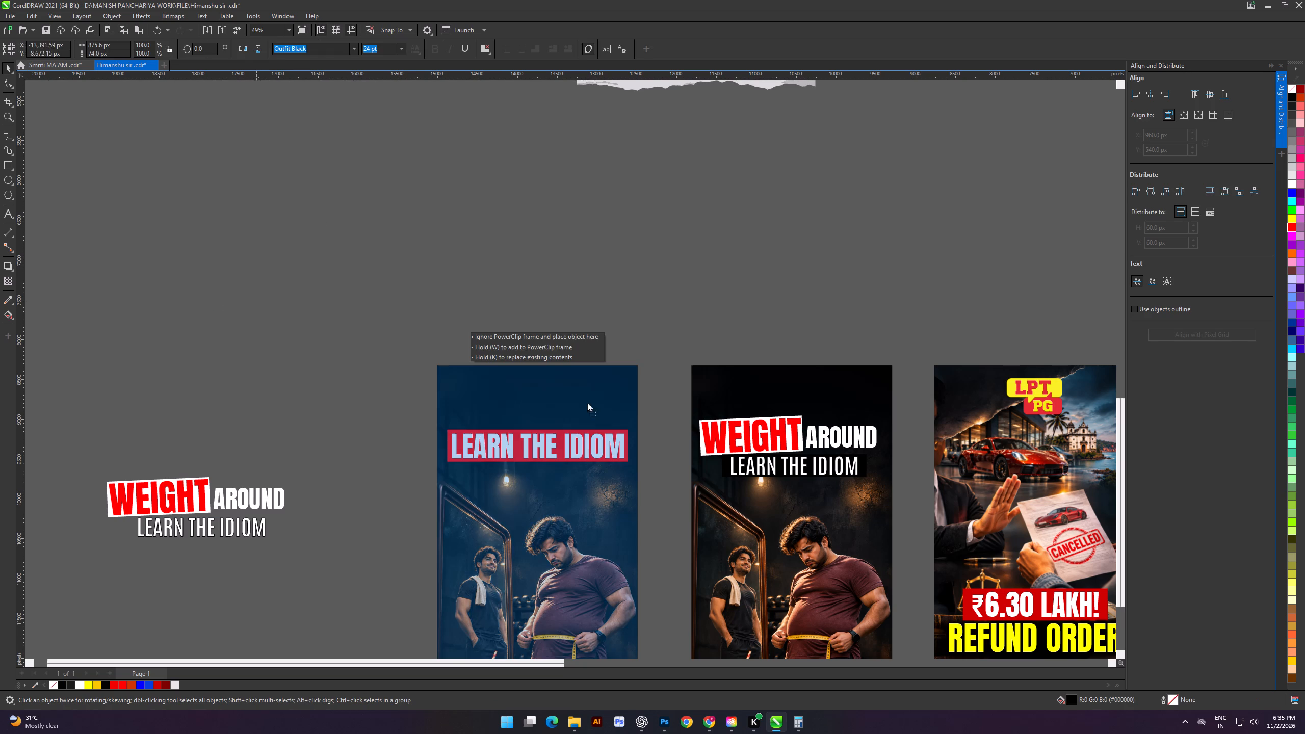
pyautogui.moveTo(587, 402); pyautogui.dragTo(563, 419)
pyautogui.click(1291, 185)
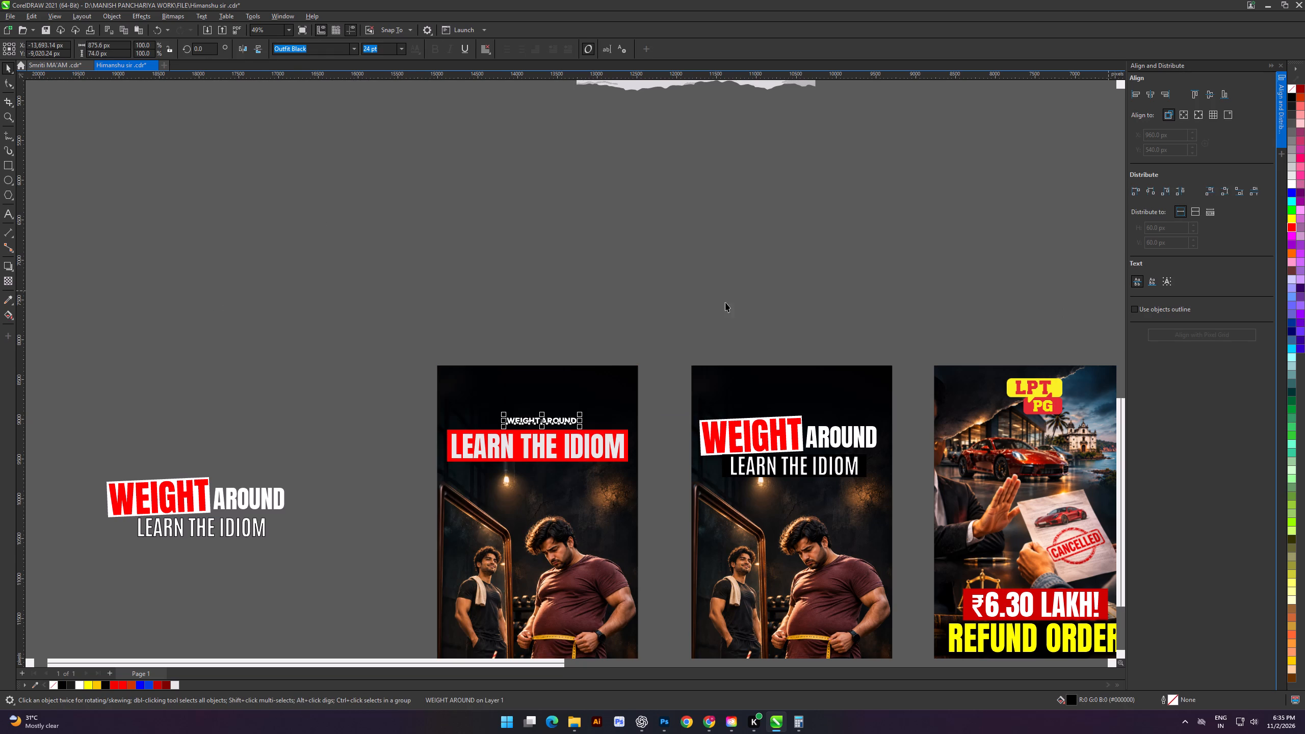
# Enlarge the white "WEIGHT AROUND" line above the red box to about 38.3 pt.
pyautogui.scroll(13, 521, 431)
pyautogui.keyDown('shift'); pyautogui.moveTo(732, 398); pyautogui.dragTo(797, 427); pyautogui.keyUp('shift')
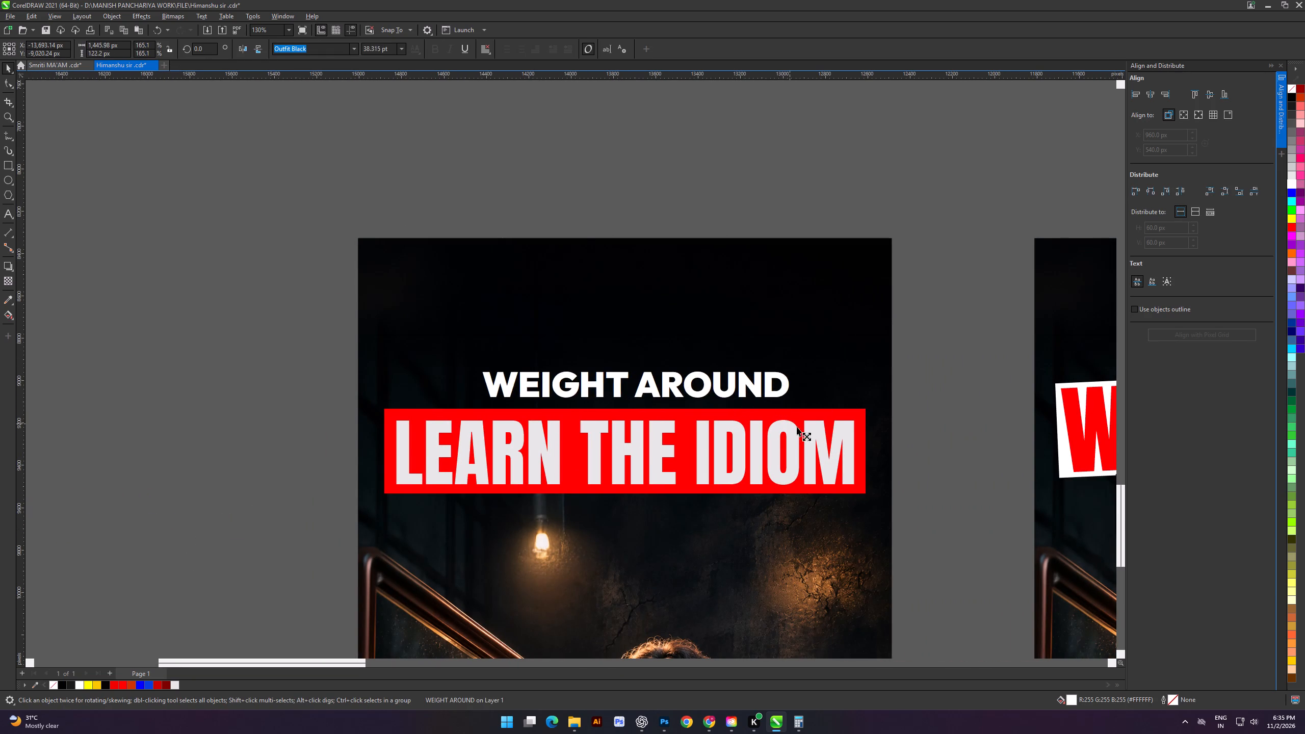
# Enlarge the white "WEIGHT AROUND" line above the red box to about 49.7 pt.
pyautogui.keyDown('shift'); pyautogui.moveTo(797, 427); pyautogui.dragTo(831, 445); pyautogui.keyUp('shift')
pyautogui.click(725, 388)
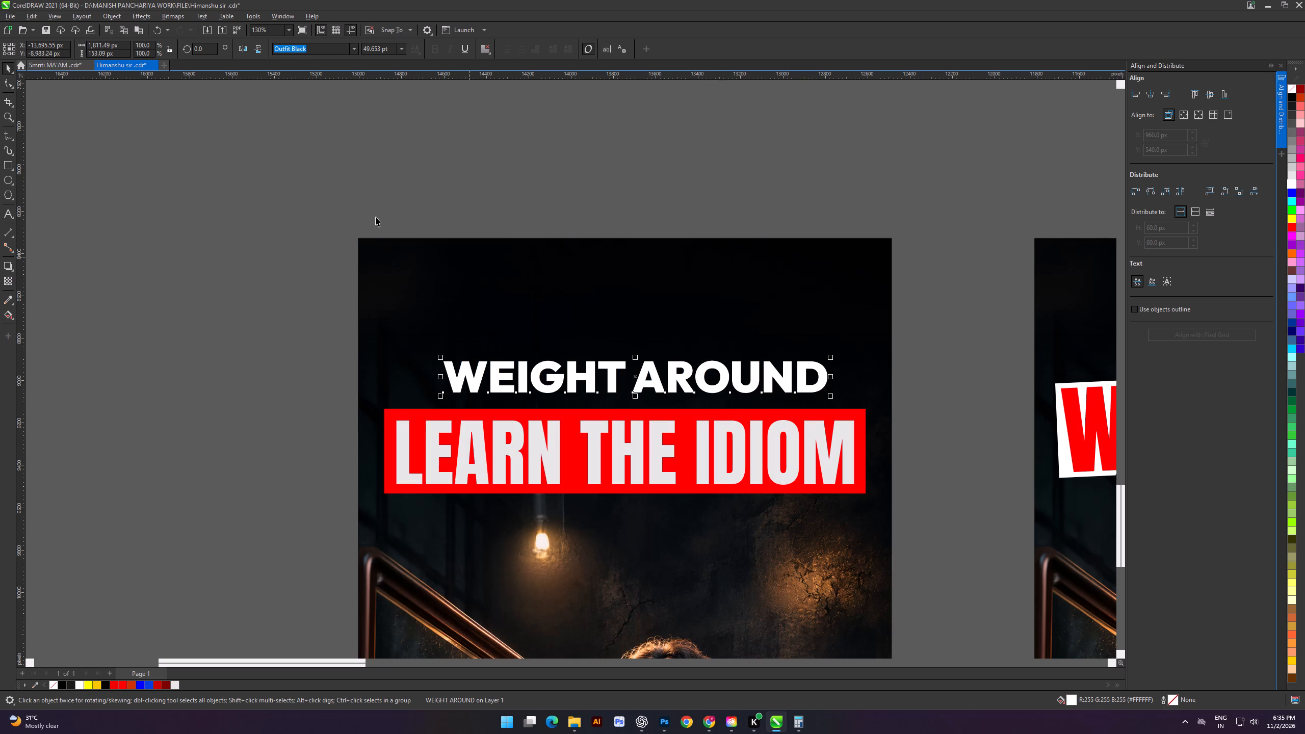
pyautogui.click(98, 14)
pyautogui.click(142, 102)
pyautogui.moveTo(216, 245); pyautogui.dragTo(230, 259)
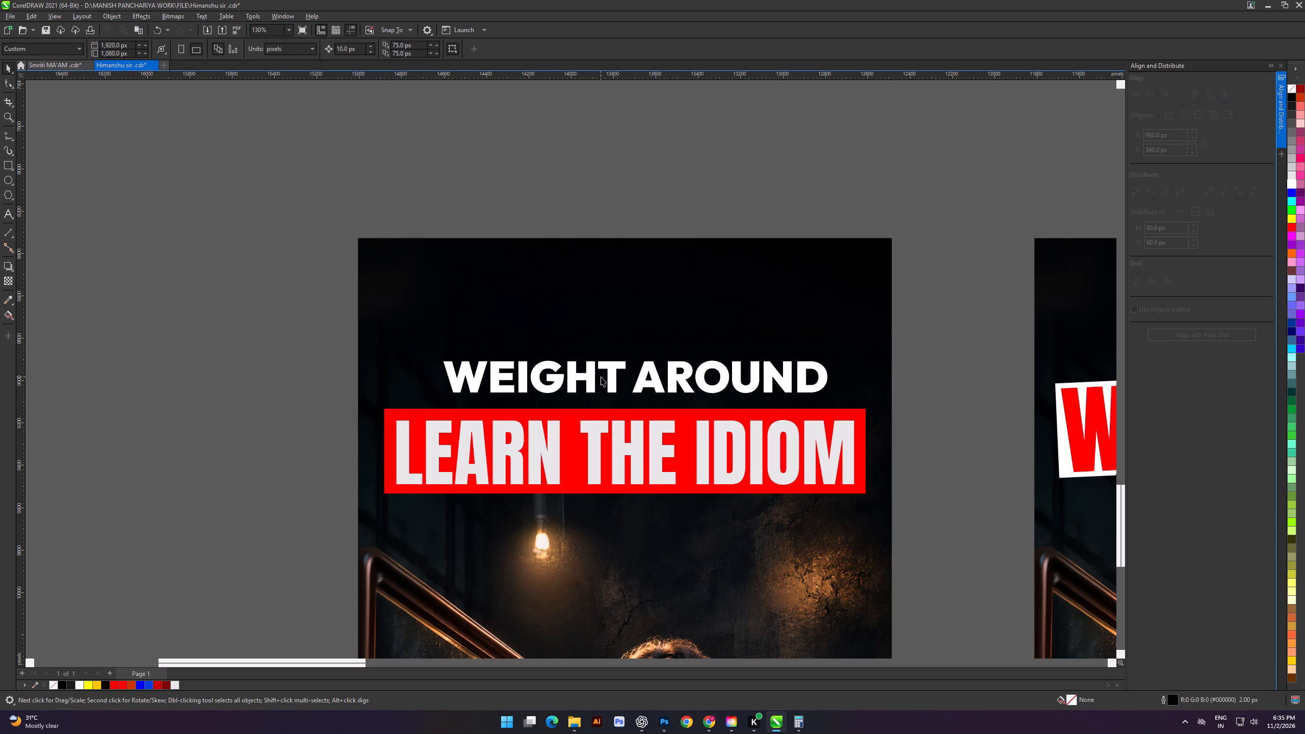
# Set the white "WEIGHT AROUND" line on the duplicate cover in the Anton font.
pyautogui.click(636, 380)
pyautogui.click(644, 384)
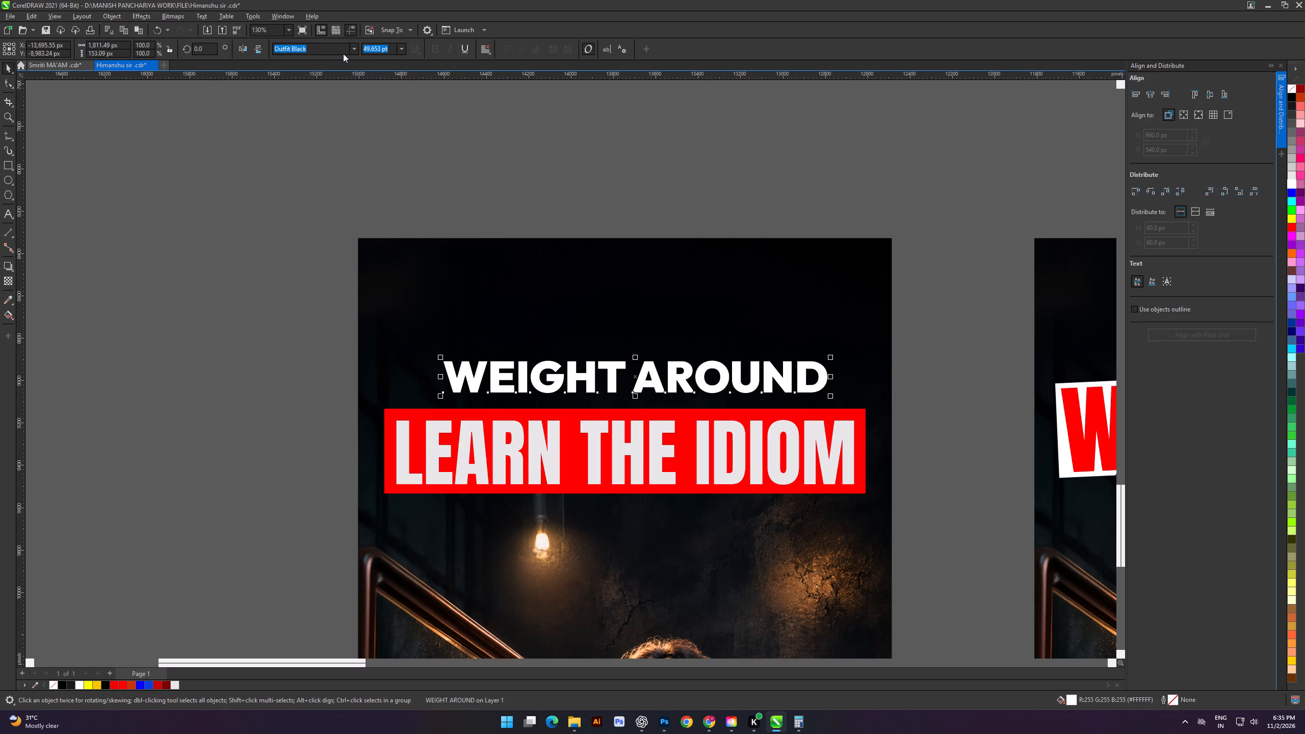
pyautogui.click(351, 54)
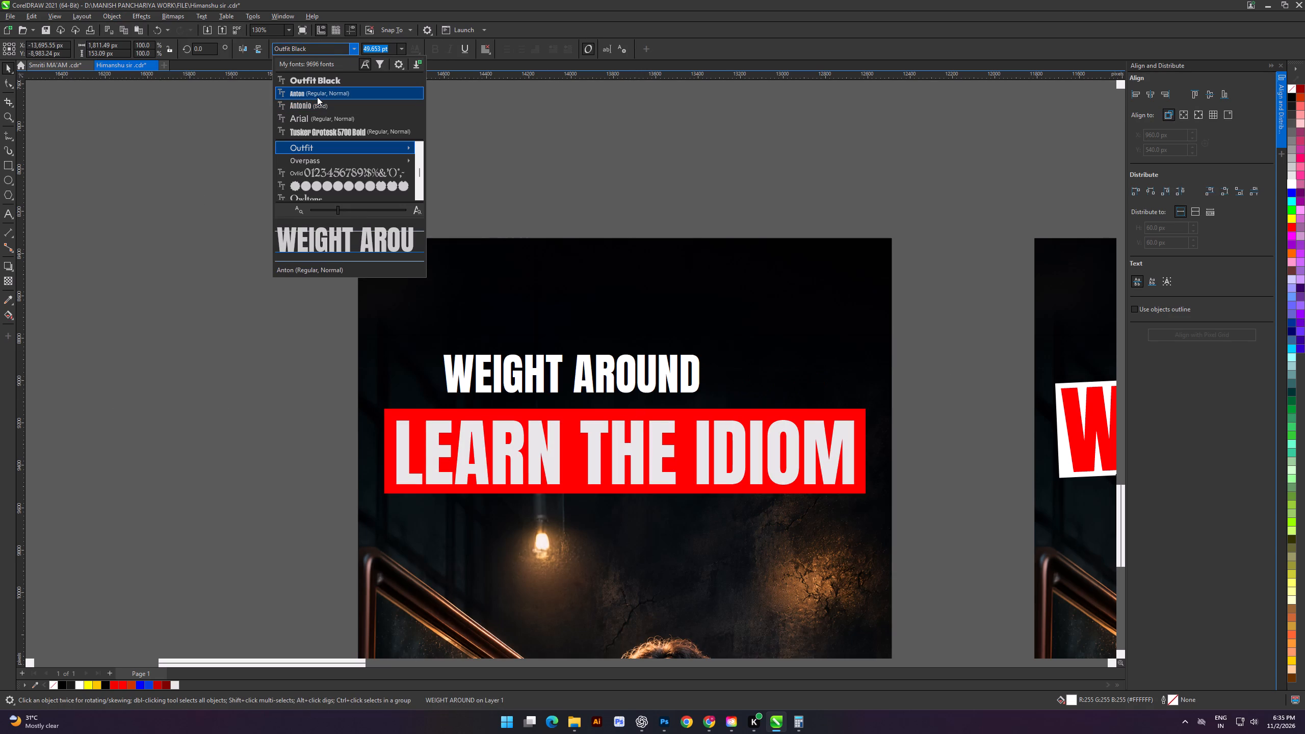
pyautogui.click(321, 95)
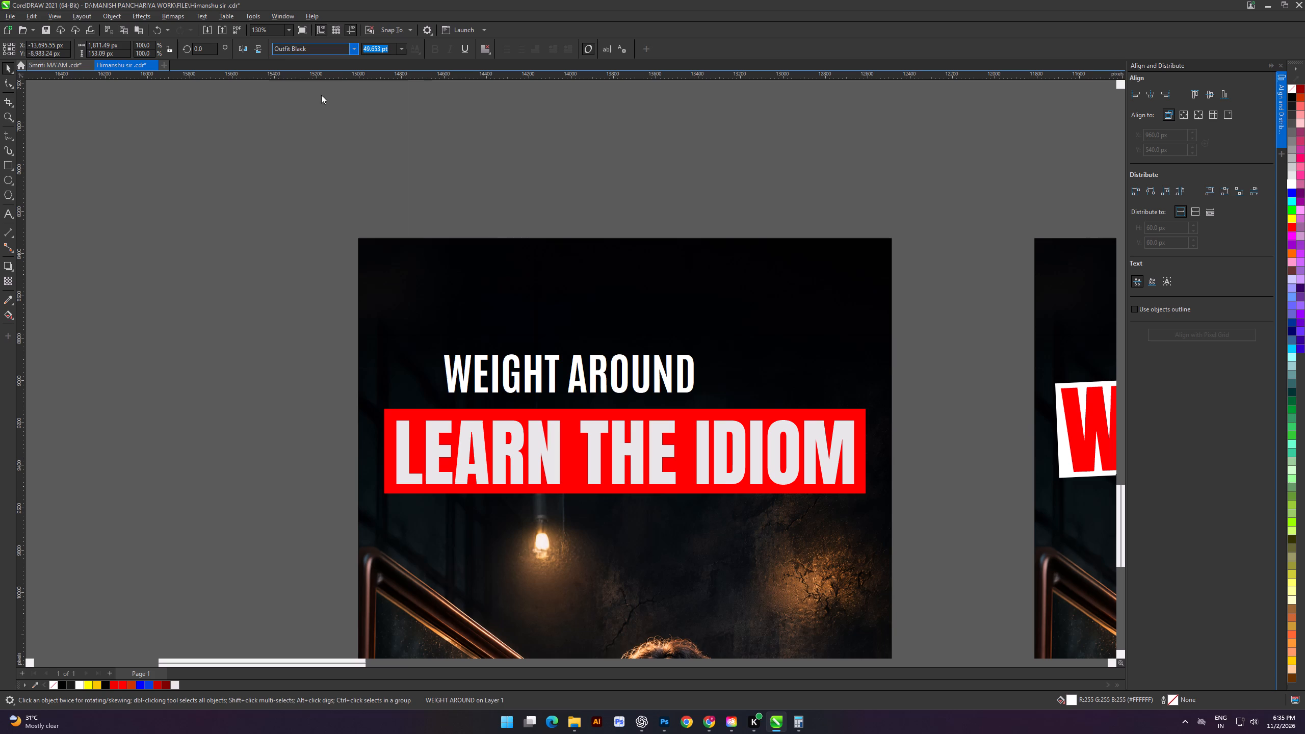
# Enlarge "WEIGHT AROUND" to about 72.2 pt and centre it horizontally with the red-boxed "LEARN THE IDIOM".
pyautogui.moveTo(672, 377); pyautogui.dragTo(733, 369)
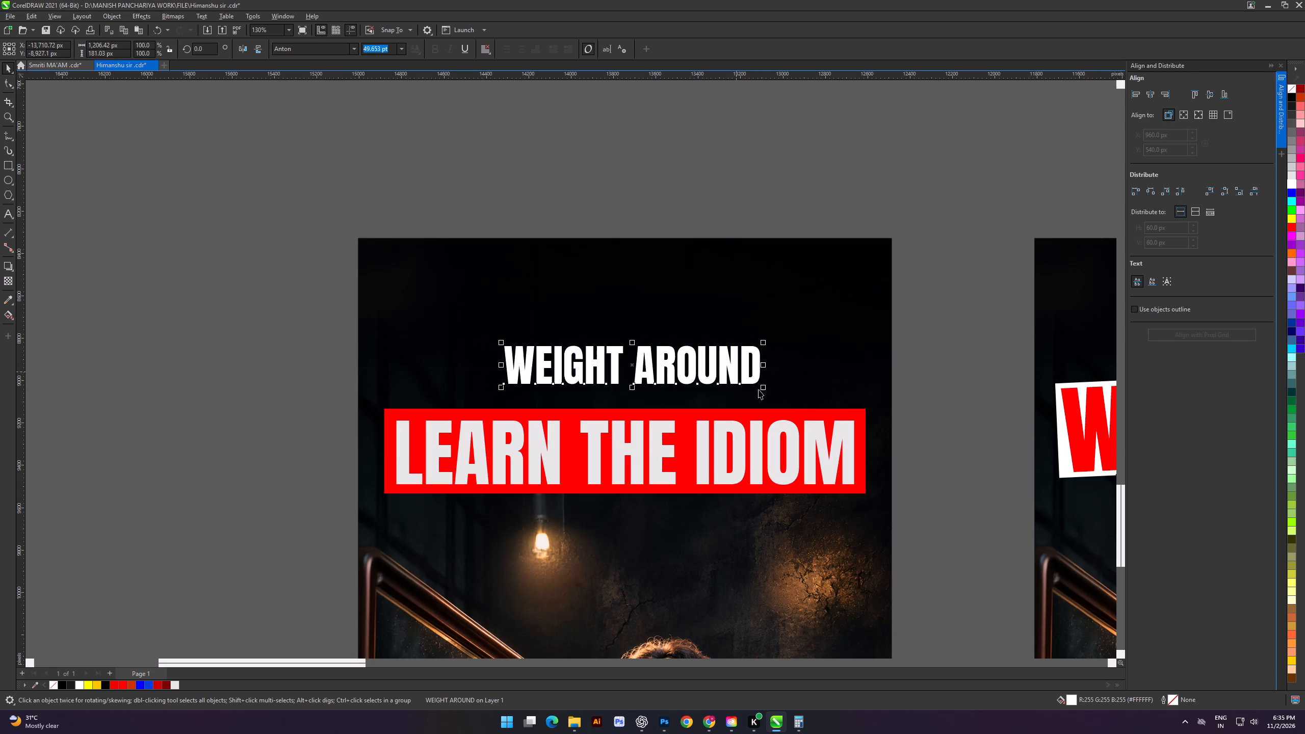
pyautogui.keyDown('shift'); pyautogui.moveTo(763, 389); pyautogui.dragTo(821, 416); pyautogui.keyUp('shift')
pyautogui.scroll(-5, 791, 411)
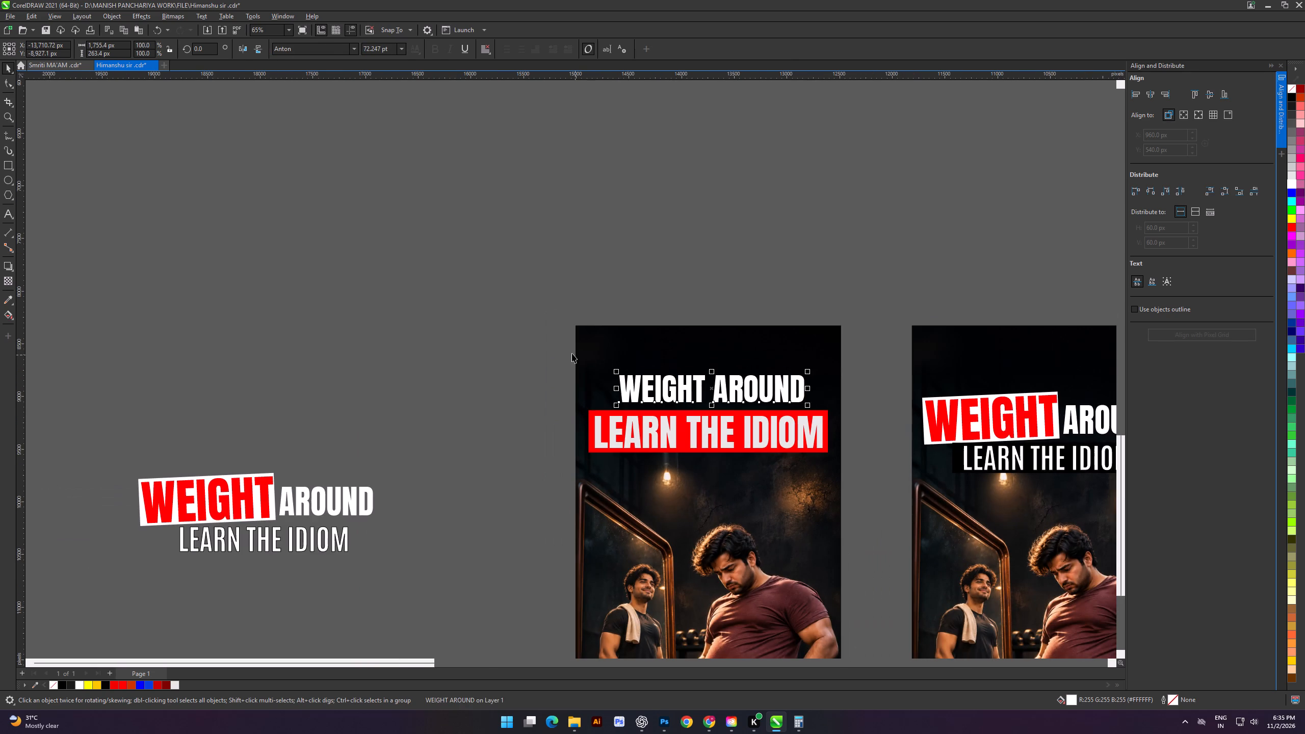
pyautogui.click(572, 353)
pyautogui.moveTo(518, 346); pyautogui.dragTo(878, 477)
pyautogui.click(1150, 92)
pyautogui.moveTo(458, 282); pyautogui.dragTo(464, 286)
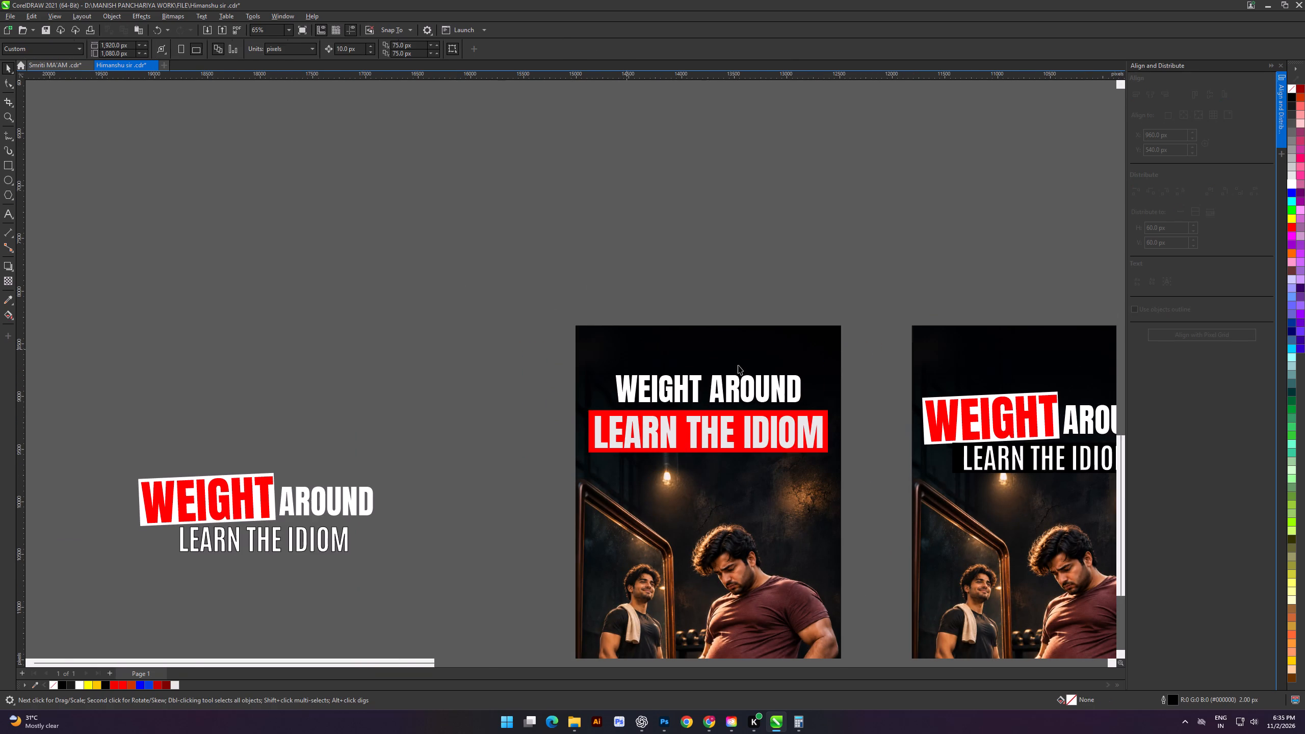
# Move "WEIGHT AROUND" down about 25 px, closer to the red box.
pyautogui.scroll(10, 817, 389)
pyautogui.moveTo(707, 397); pyautogui.dragTo(707, 408)
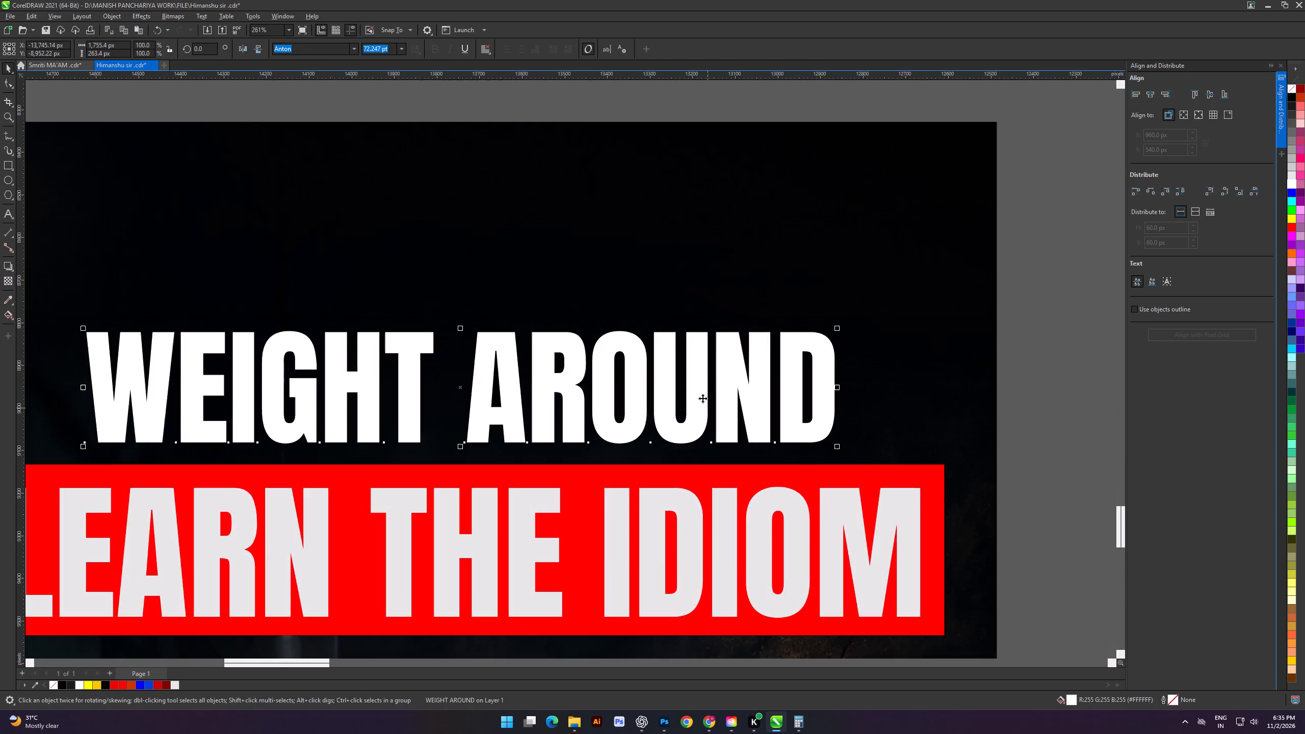
# Move "WEIGHT AROUND", "LEARN THE IDIOM" and the red box together about 400 px down the duplicate cover.
pyautogui.scroll(-10, 682, 332)
pyautogui.click(354, 322)
pyautogui.moveTo(355, 313); pyautogui.dragTo(779, 453)
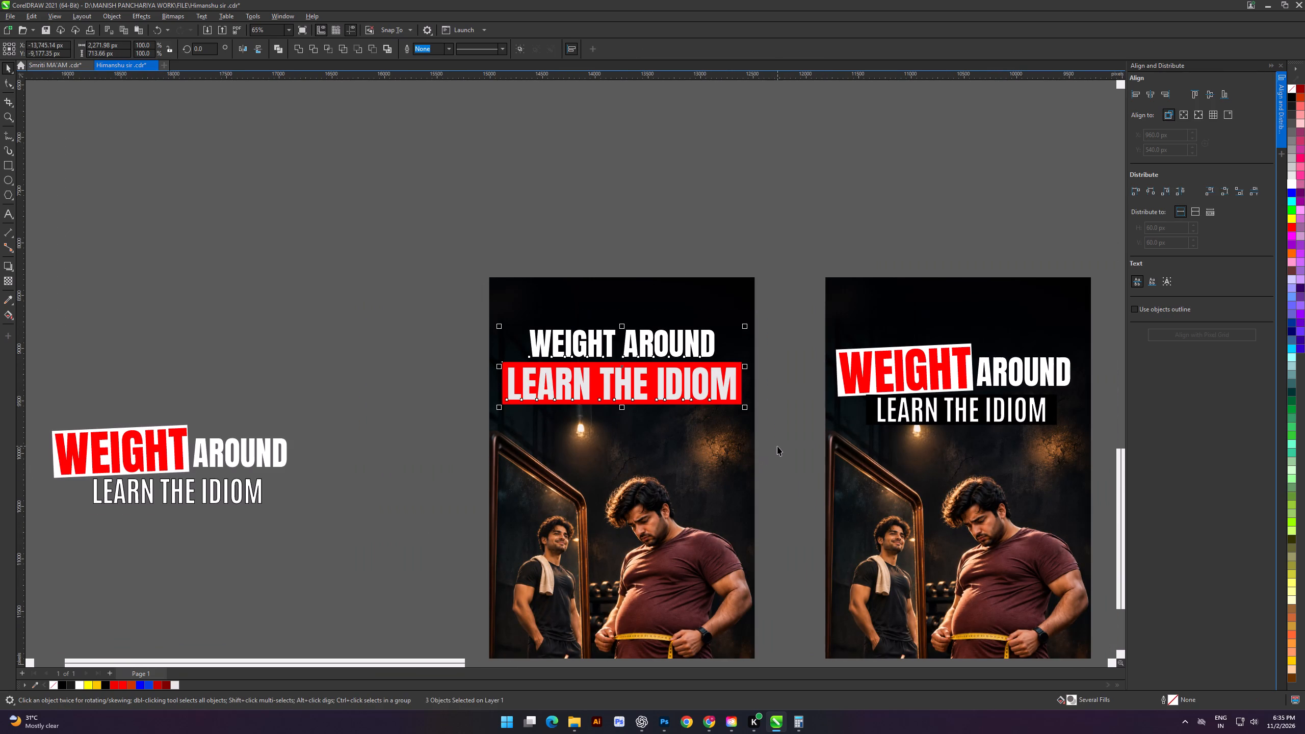
pyautogui.press('Down')
pyautogui.press('Down')
pyautogui.press('Down')
pyautogui.press('Down')
pyautogui.press('Down')
pyautogui.press('Down')
pyautogui.press('Down')
pyautogui.press('Down')
pyautogui.press('Down')
pyautogui.press('Down')
pyautogui.press('Down')
pyautogui.press('Down')
pyautogui.press('Down')
pyautogui.press('Down')
pyautogui.press('Down')
pyautogui.press('Down')
pyautogui.press('Down')
pyautogui.press('Down')
pyautogui.press('Down')
pyautogui.press('Down')
pyautogui.press('Down')
pyautogui.press('Down')
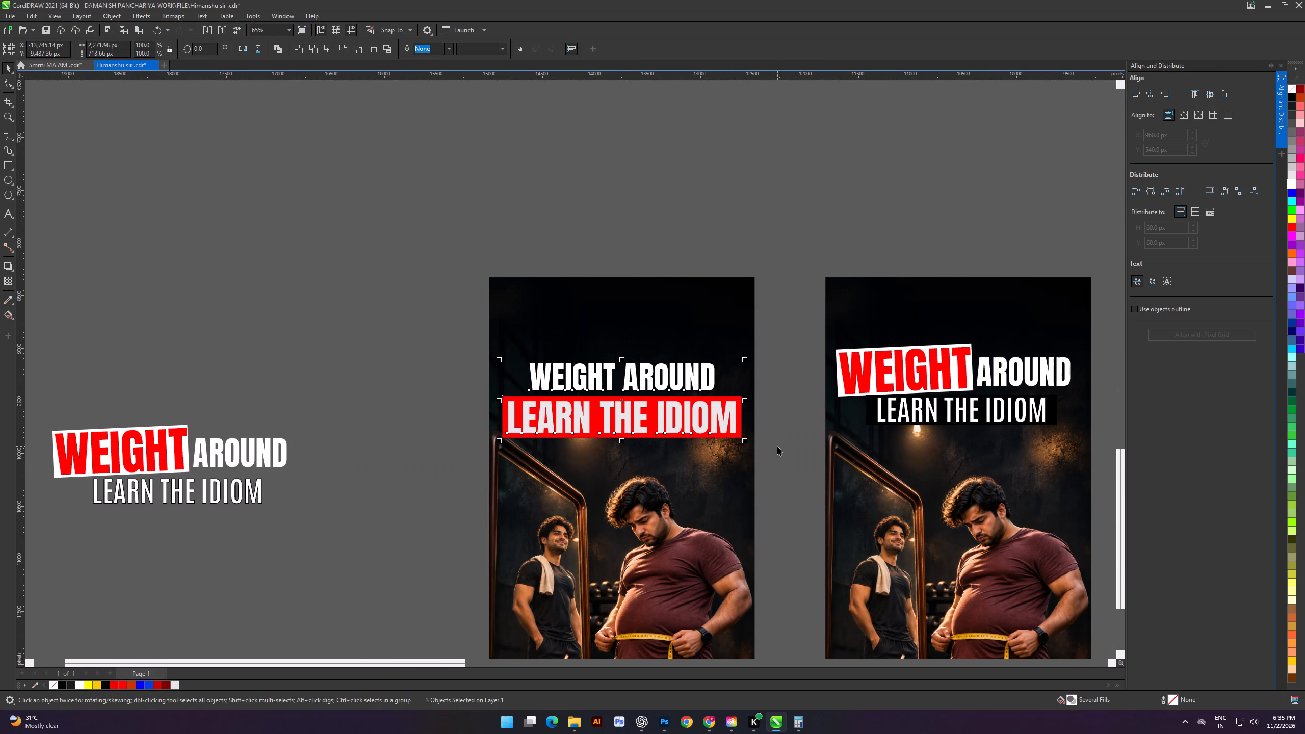
pyautogui.press('Down')
pyautogui.click(406, 355)
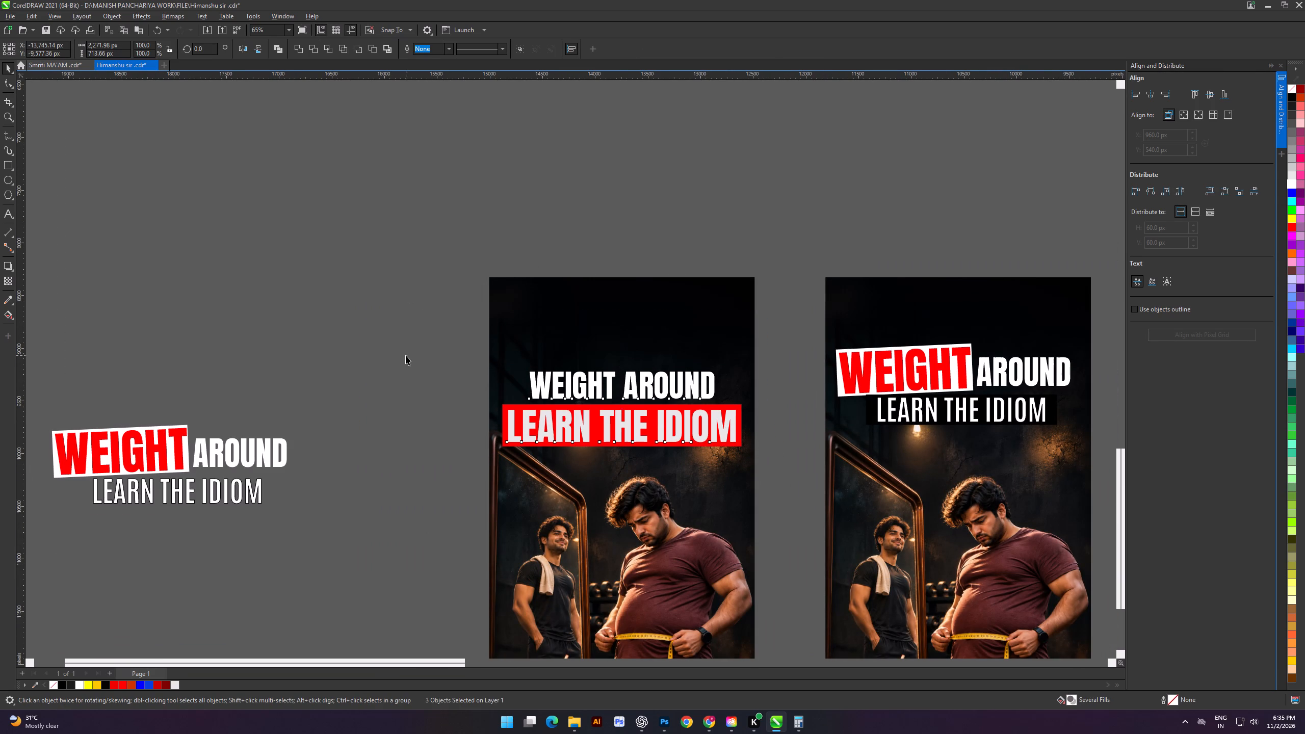
# Change the font of "WEIGHT AROUND" above the red box to Antonio Bold.
pyautogui.keyDown('shift'); pyautogui.scroll(5, 661, 418); pyautogui.keyUp('shift')
pyautogui.keyDown('alt'); pyautogui.scroll(-4, 665, 414); pyautogui.keyUp('alt')
pyautogui.click(395, 290)
pyautogui.scroll(-3, 516, 348)
pyautogui.scroll(6, 579, 360)
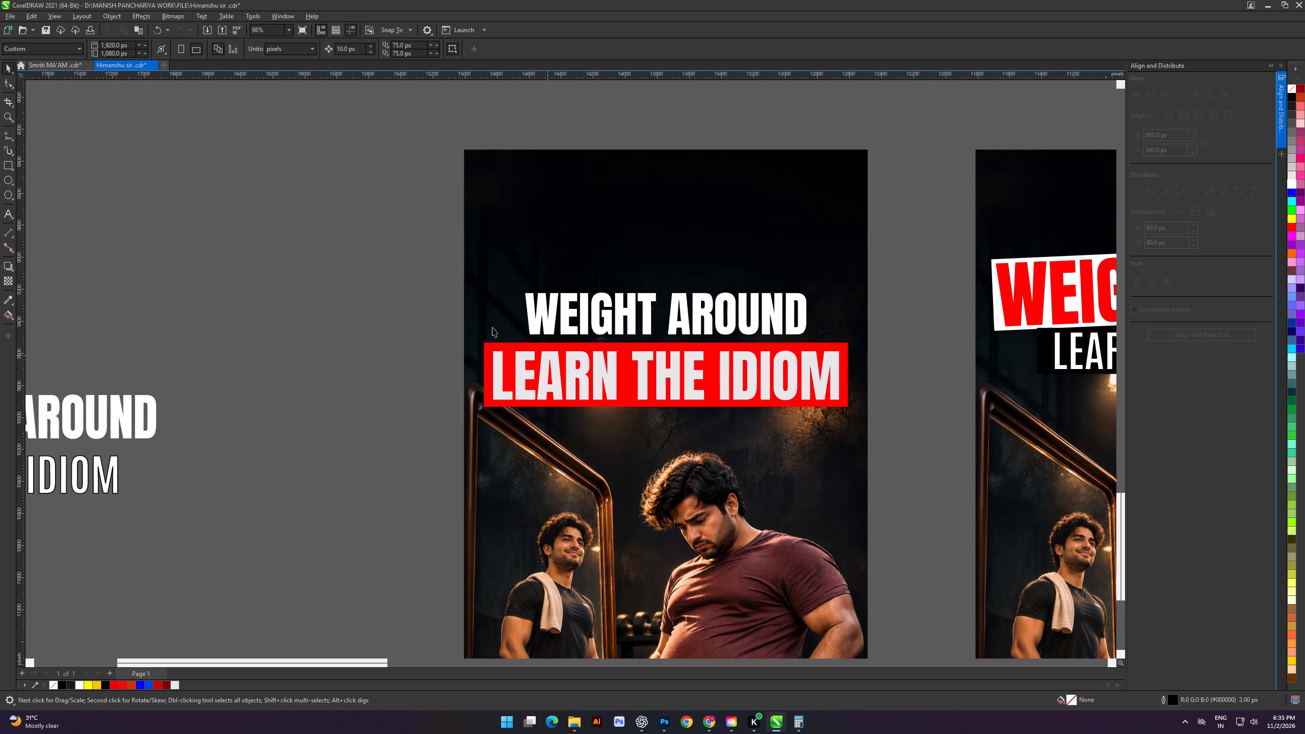
pyautogui.moveTo(345, 219); pyautogui.dragTo(350, 223)
pyautogui.keyDown('alt'); pyautogui.scroll(5, 637, 278); pyautogui.keyUp('alt')
pyautogui.click(700, 311)
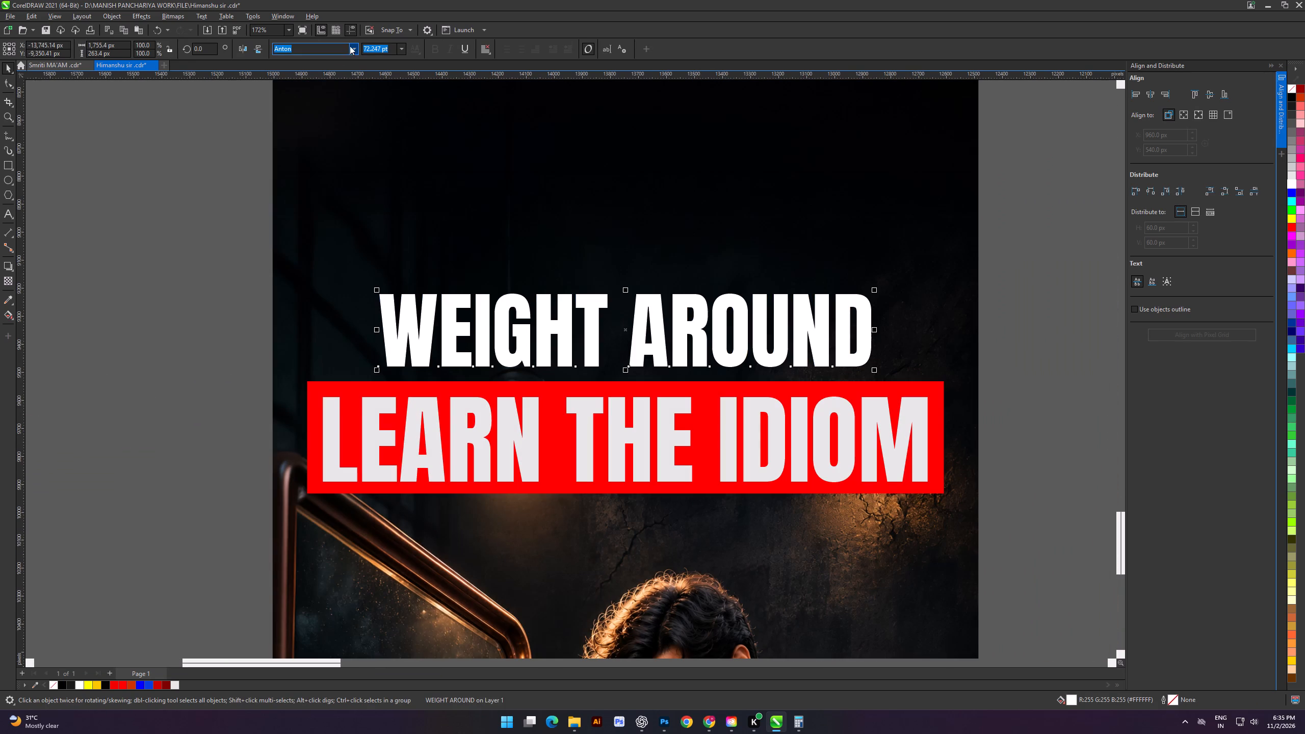
pyautogui.click(355, 48)
pyautogui.click(327, 107)
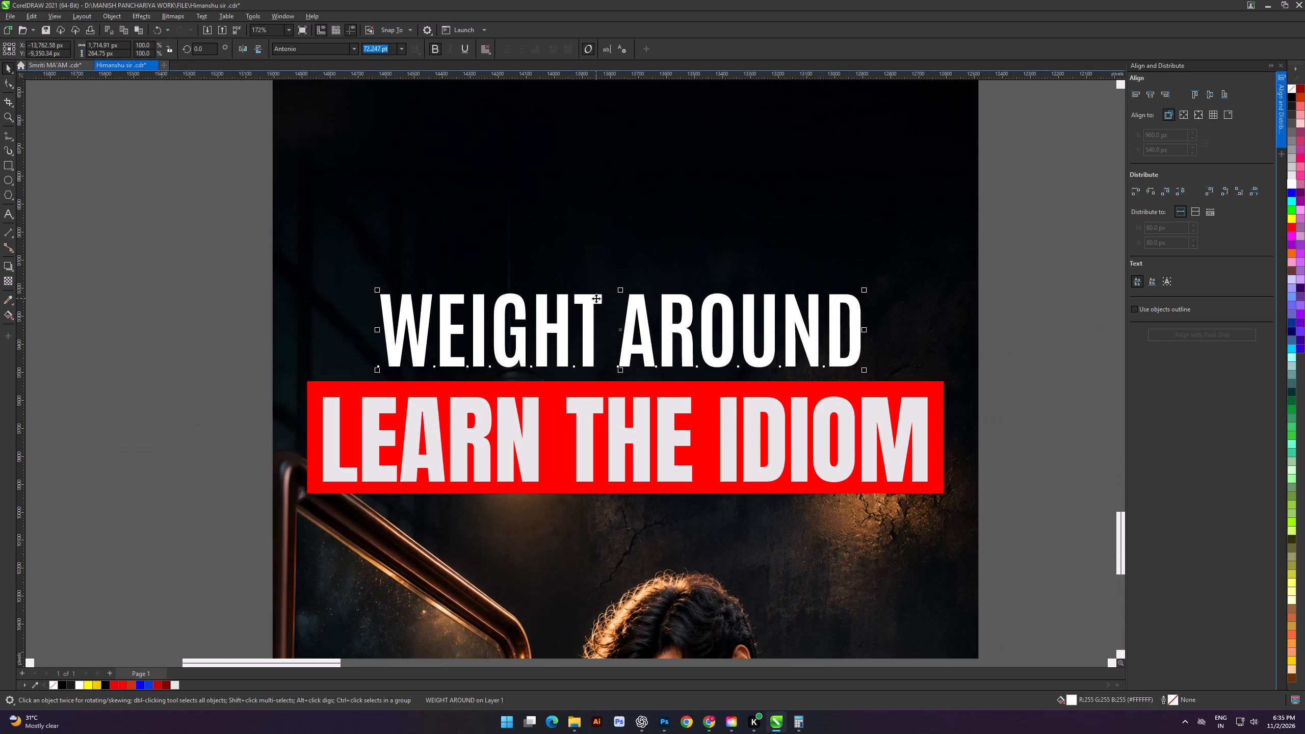
# Give "WEIGHT AROUND" a 5 px white outline that sits behind the fill and scales with the object.
pyautogui.press('F12')
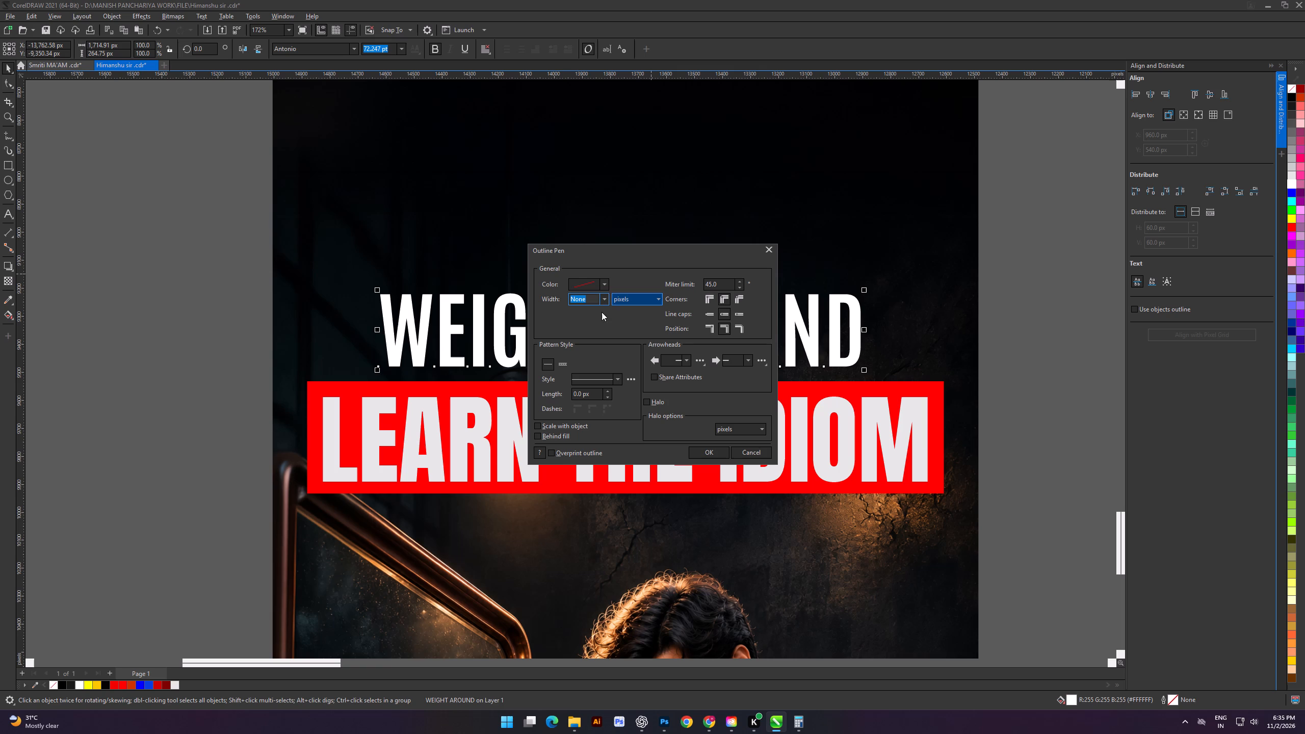
pyautogui.click(605, 300)
pyautogui.click(596, 355)
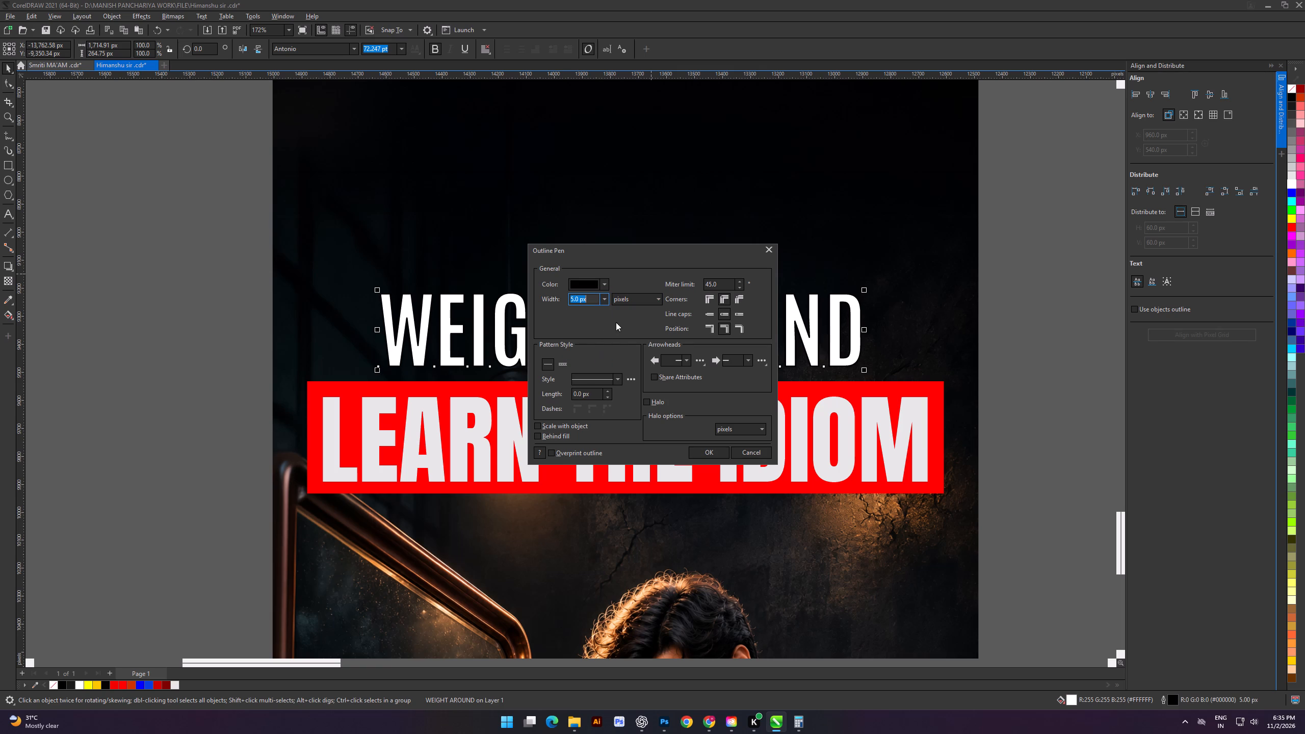
pyautogui.click(605, 281)
pyautogui.moveTo(602, 359); pyautogui.dragTo(507, 301)
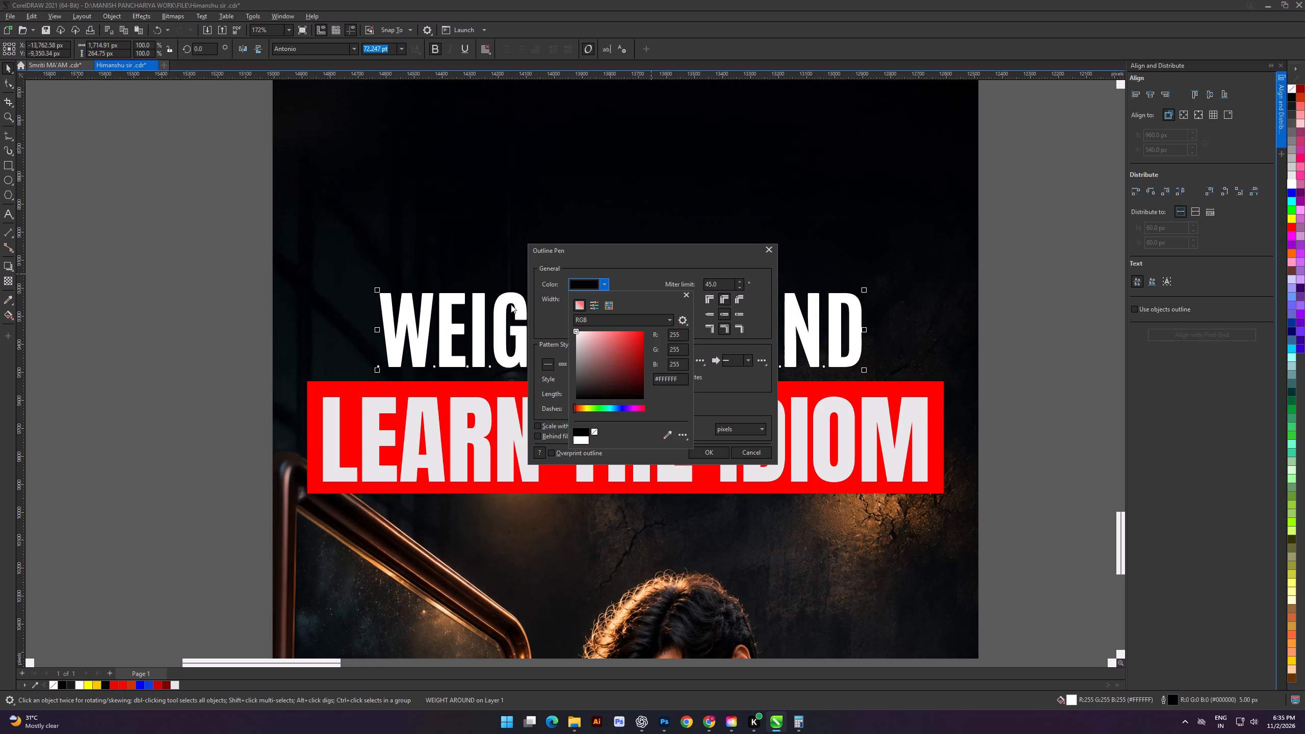
pyautogui.click(549, 432)
pyautogui.click(546, 425)
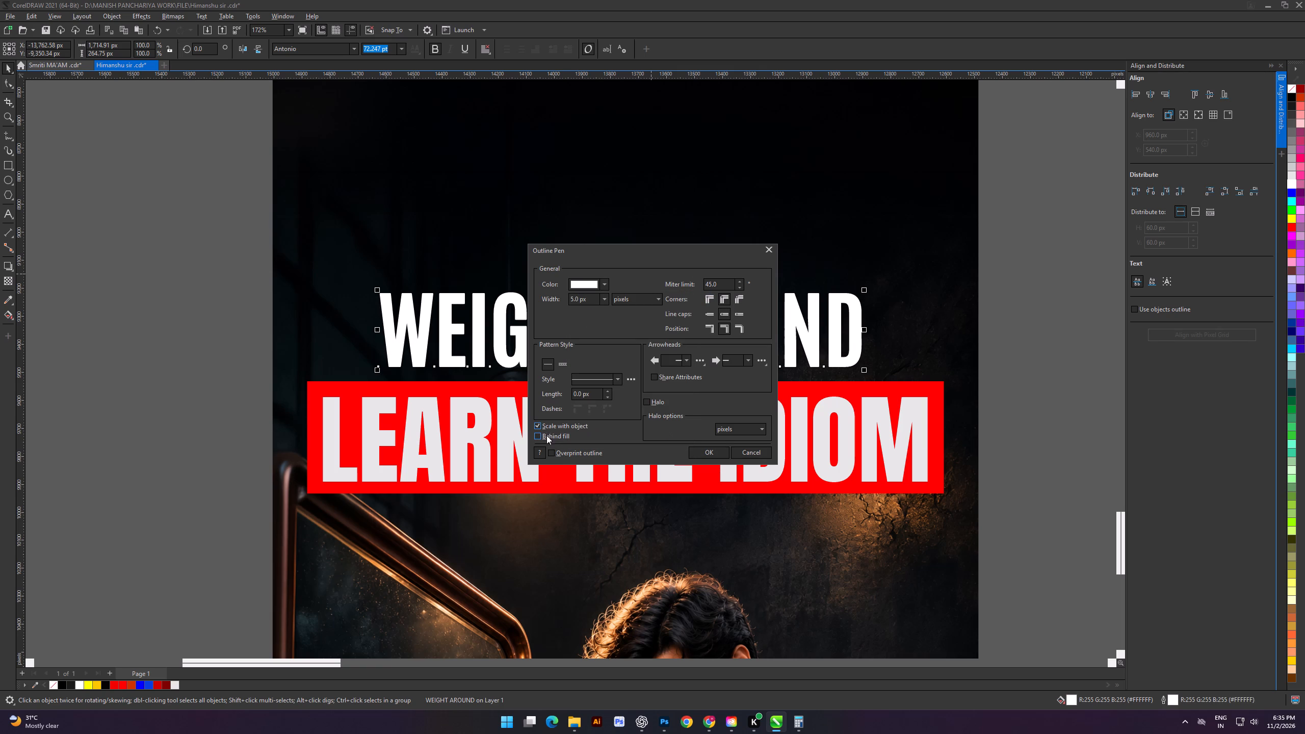
pyautogui.click(546, 435)
pyautogui.click(553, 448)
pyautogui.click(563, 452)
pyautogui.click(723, 451)
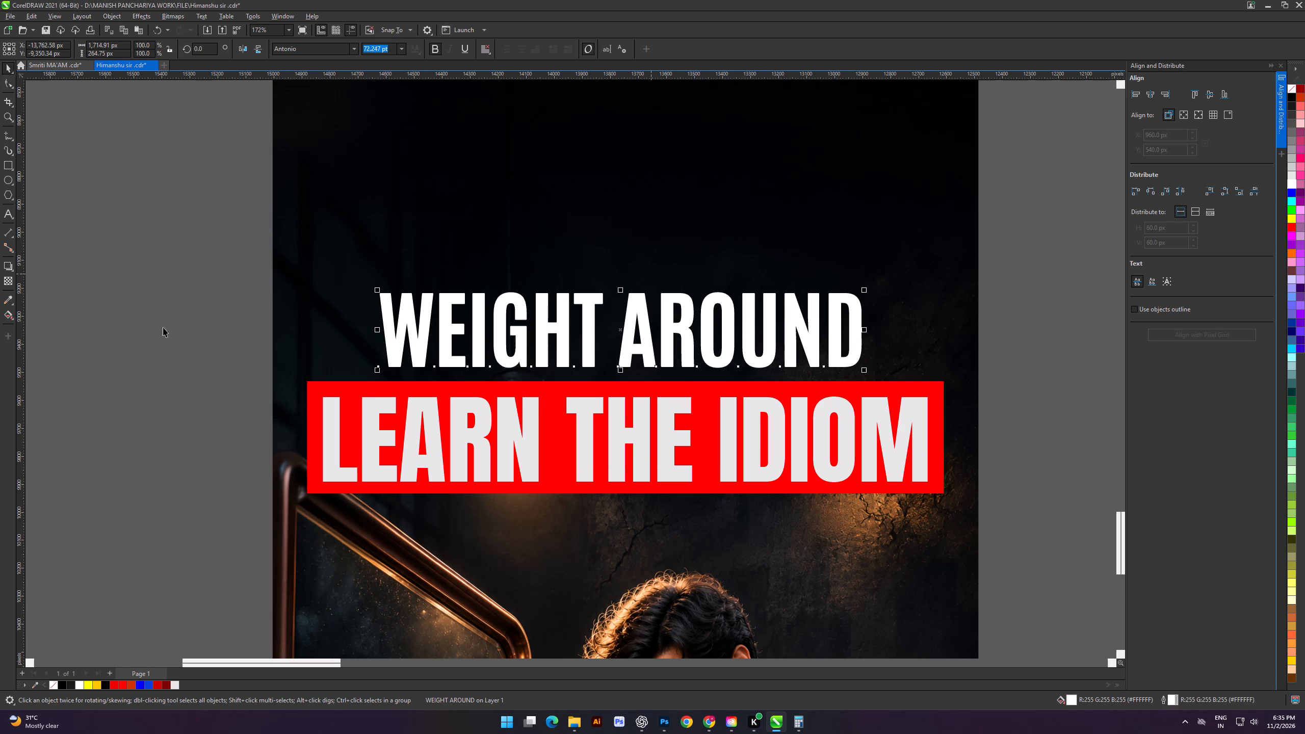
# Centre "WEIGHT AROUND" horizontally again with the red-boxed "LEARN THE IDIOM" on the duplicate cover.
pyautogui.moveTo(156, 325); pyautogui.dragTo(164, 325)
pyautogui.scroll(-5, 552, 348)
pyautogui.keyDown('shift'); pyautogui.scroll(7, 576, 358); pyautogui.keyUp('shift')
pyautogui.click(266, 273)
pyautogui.moveTo(356, 270); pyautogui.dragTo(879, 473)
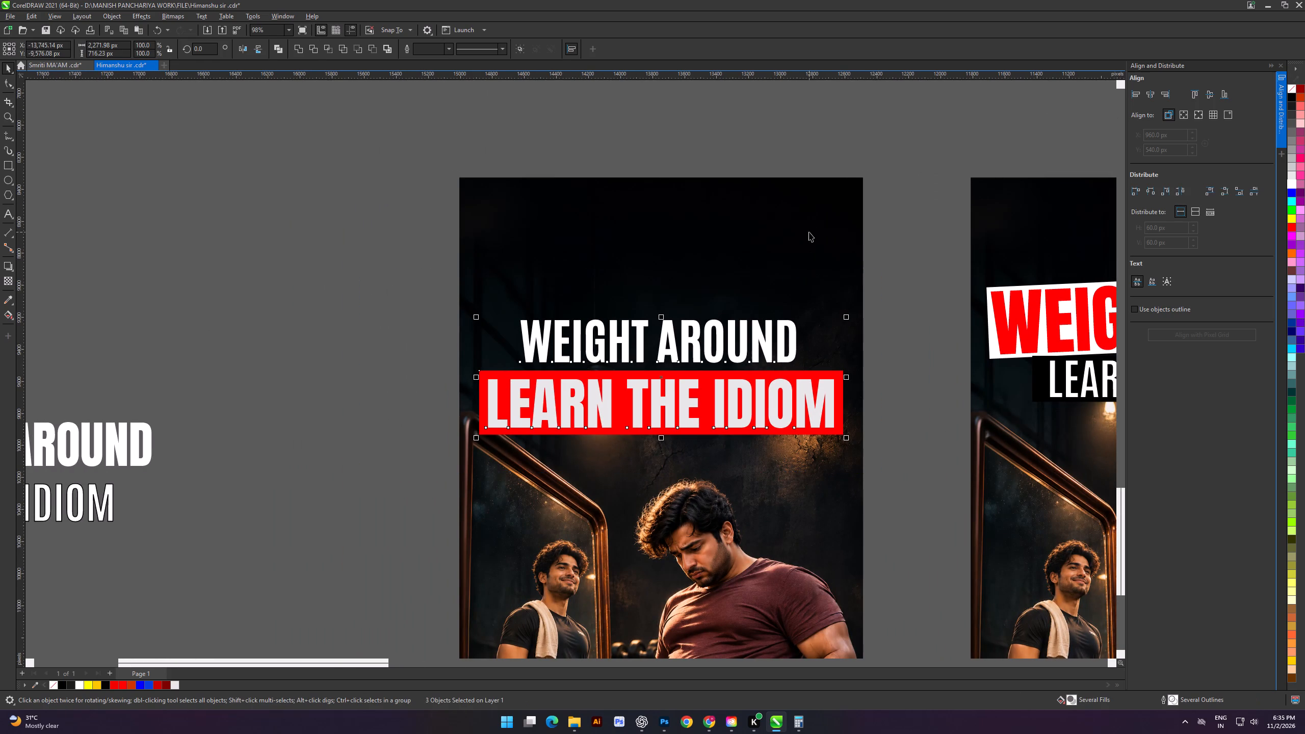
pyautogui.keyDown('shift'); pyautogui.click(809, 232); pyautogui.keyUp('shift')
pyautogui.click(1147, 93)
pyautogui.click(321, 240)
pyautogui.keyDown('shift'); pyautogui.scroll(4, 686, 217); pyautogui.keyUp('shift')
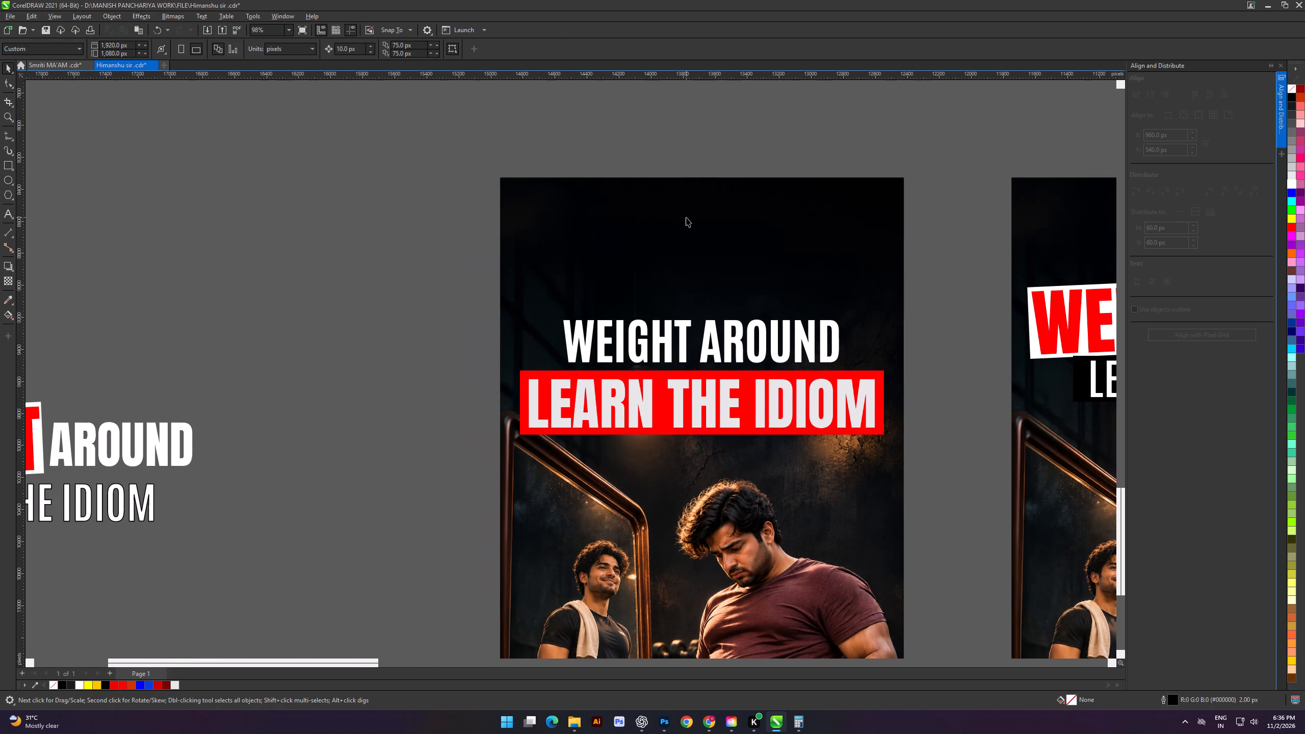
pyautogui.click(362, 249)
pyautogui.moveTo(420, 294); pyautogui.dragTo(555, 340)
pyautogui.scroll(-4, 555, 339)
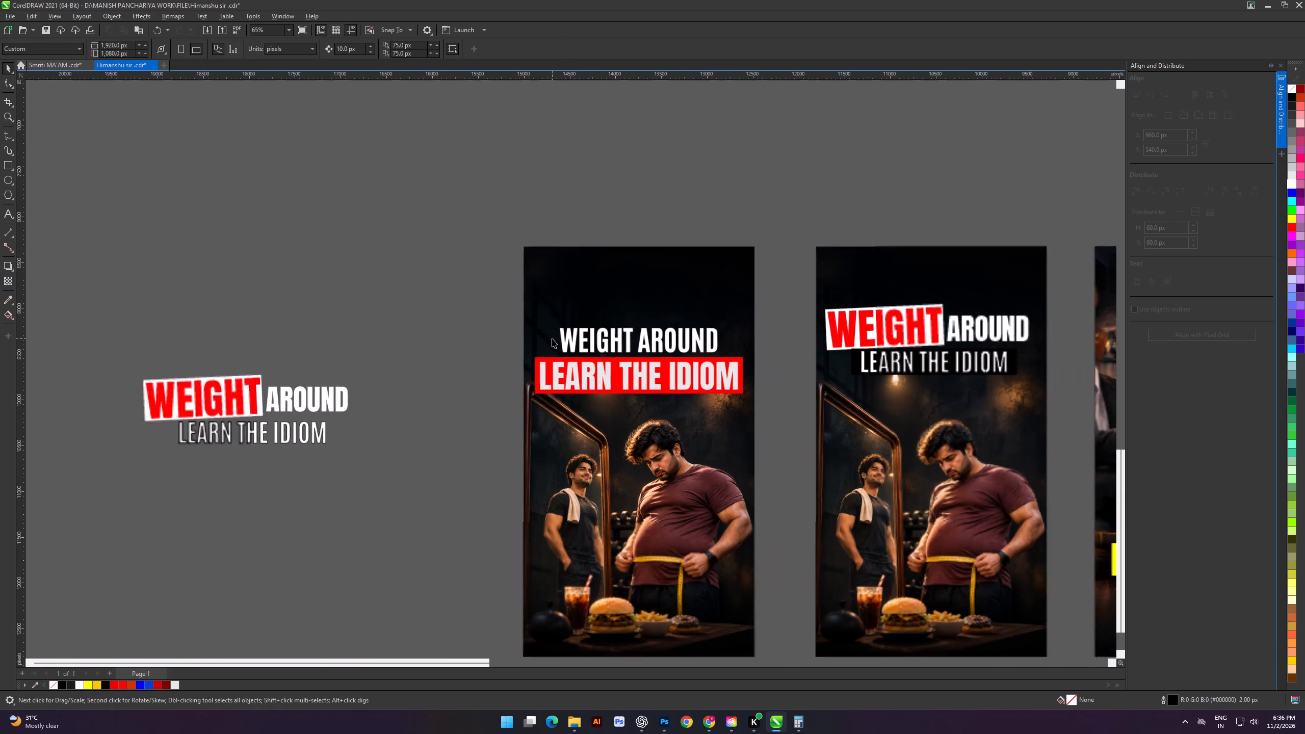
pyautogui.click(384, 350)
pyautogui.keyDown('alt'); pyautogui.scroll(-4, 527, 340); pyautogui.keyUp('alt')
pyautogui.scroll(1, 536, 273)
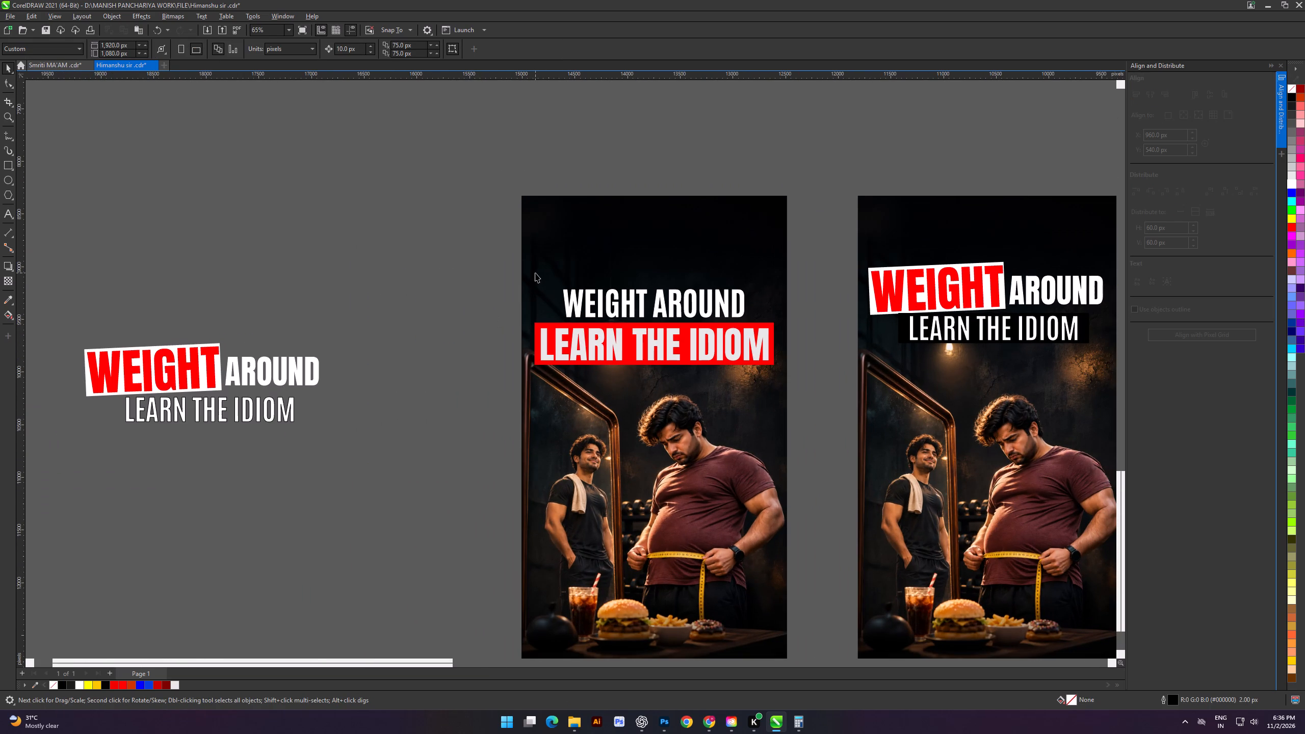
# Import "LPT PG reel.png" from the All Size Logos_1 folder and place it between the loose title and the duplicate cover.
pyautogui.hotkey('ctrl', 'i')
pyautogui.click(322, 480)
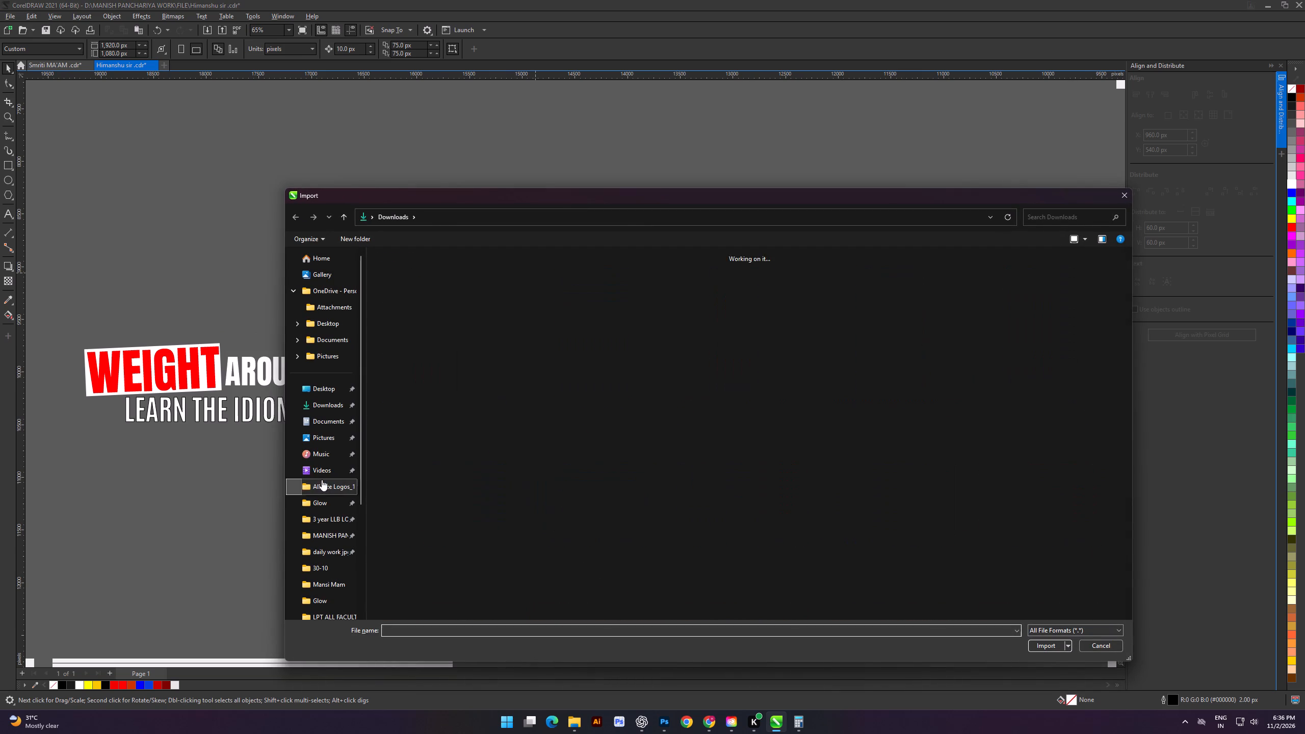
pyautogui.scroll(-6, 640, 405)
pyautogui.scroll(7, 632, 406)
pyautogui.scroll(-5, 593, 418)
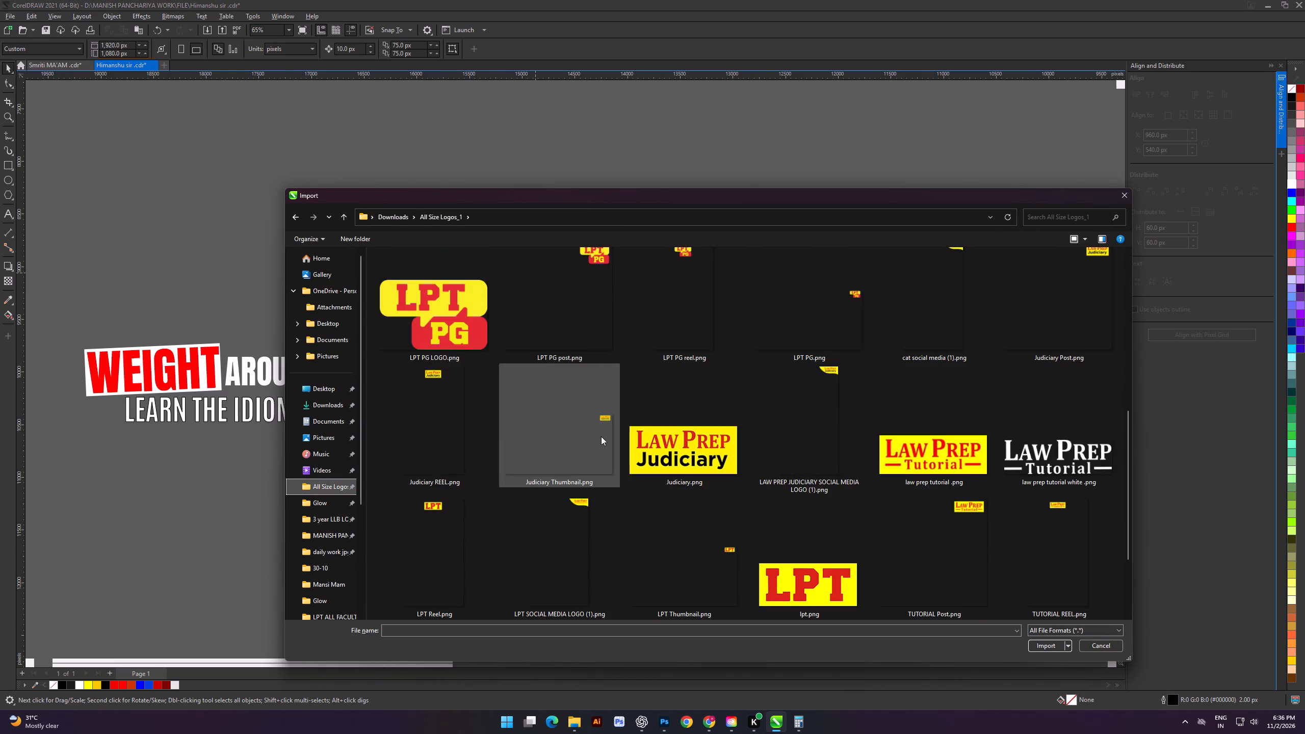
pyautogui.scroll(5, 668, 439)
pyautogui.doubleClick(668, 448)
pyautogui.moveTo(355, 352); pyautogui.dragTo(445, 462)
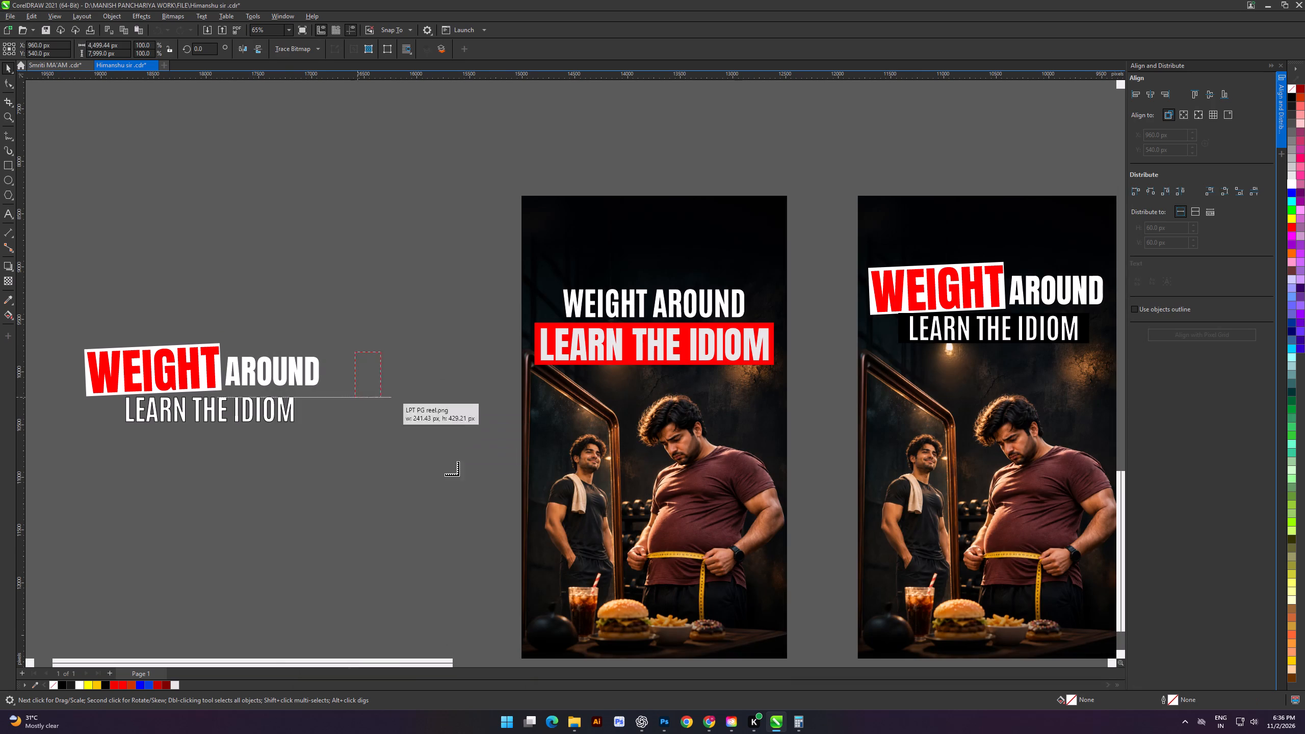
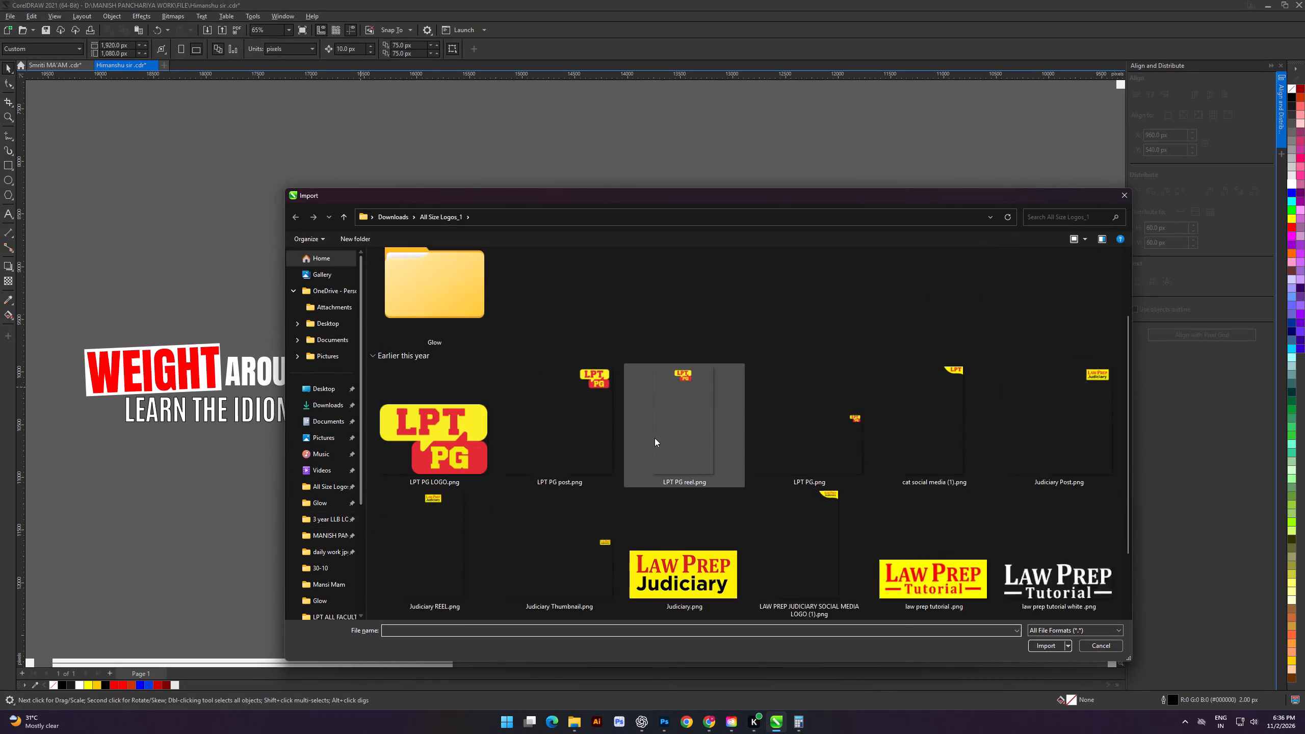
# Import "LPT Reel.png" from the All Size Logos_1 folder and place it about 740 px wide between the loose title and the red-boxed cover.
pyautogui.scroll(-5, 655, 438)
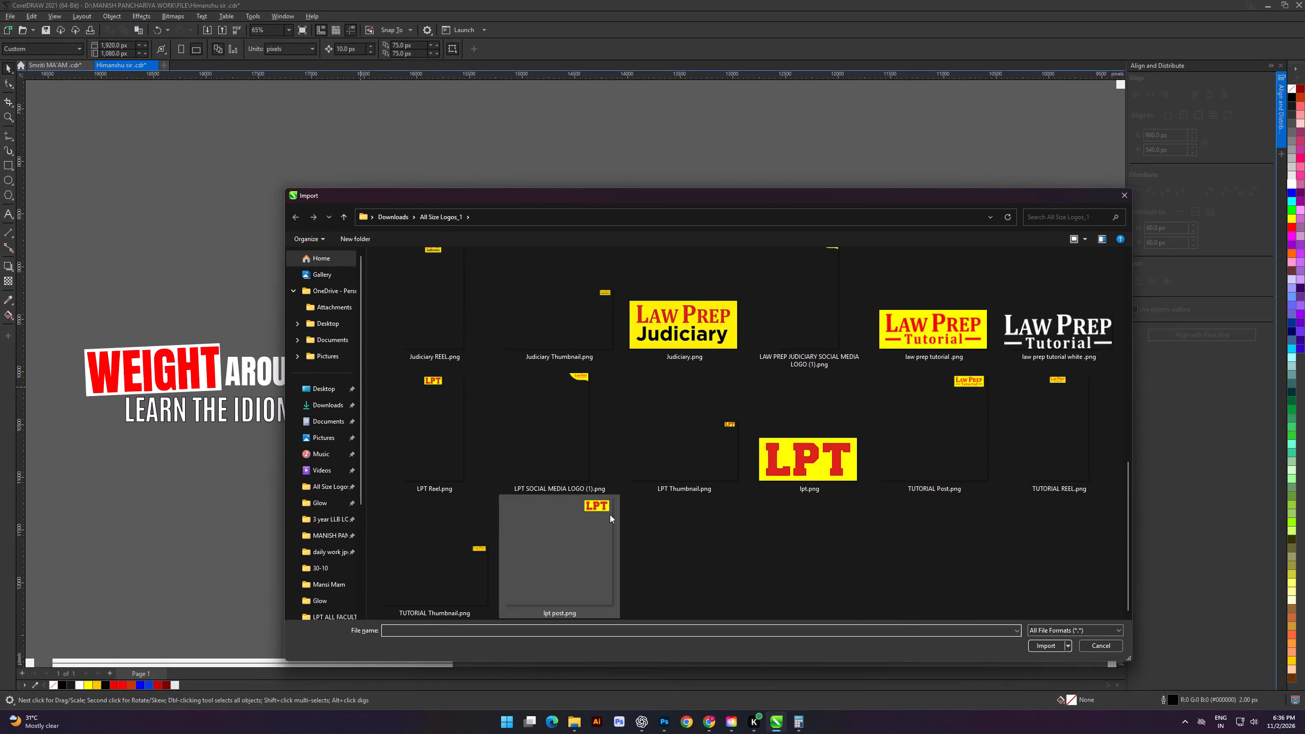
pyautogui.doubleClick(414, 436)
pyautogui.moveTo(367, 267); pyautogui.dragTo(444, 463)
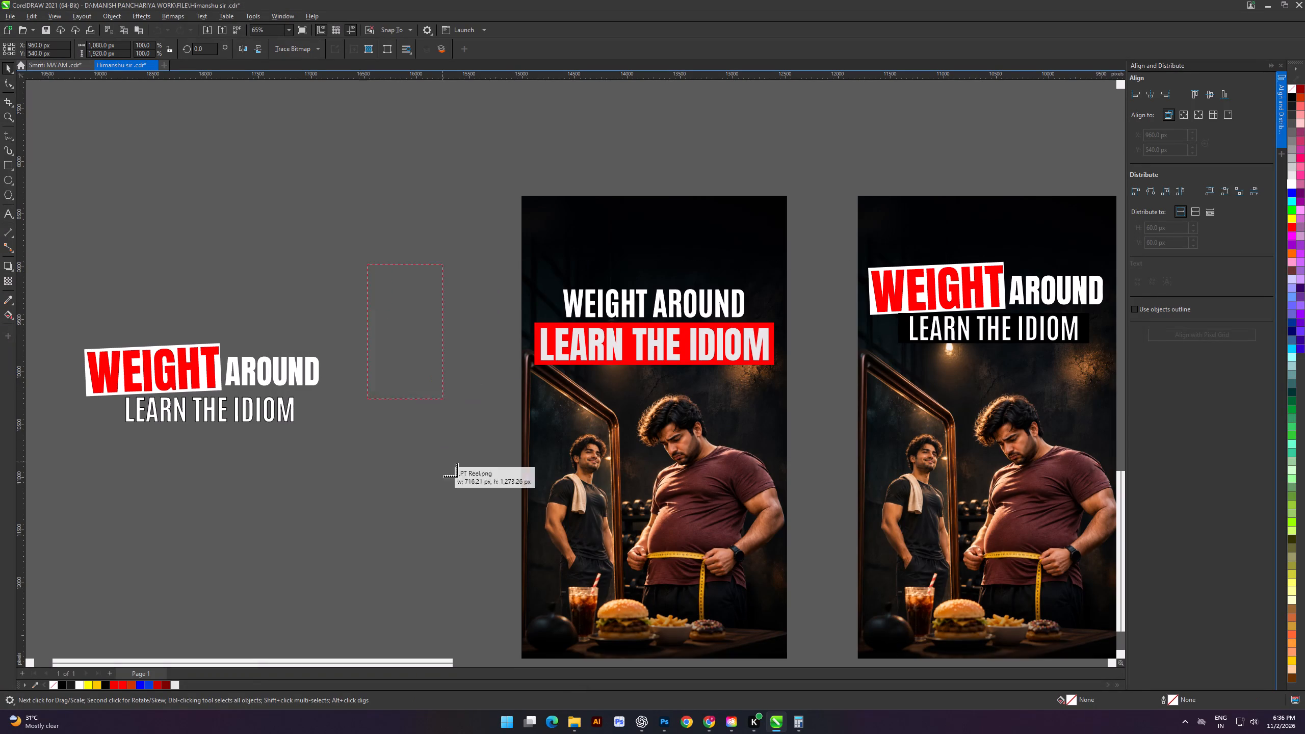
pyautogui.moveTo(444, 463); pyautogui.dragTo(445, 465)
# Put the LPT logo image inside the red-boxed cover's frame, centred, and enlarge it to match the frame, about 2,539 px wide.
pyautogui.press('d')
pyautogui.tripleClick(657, 425)
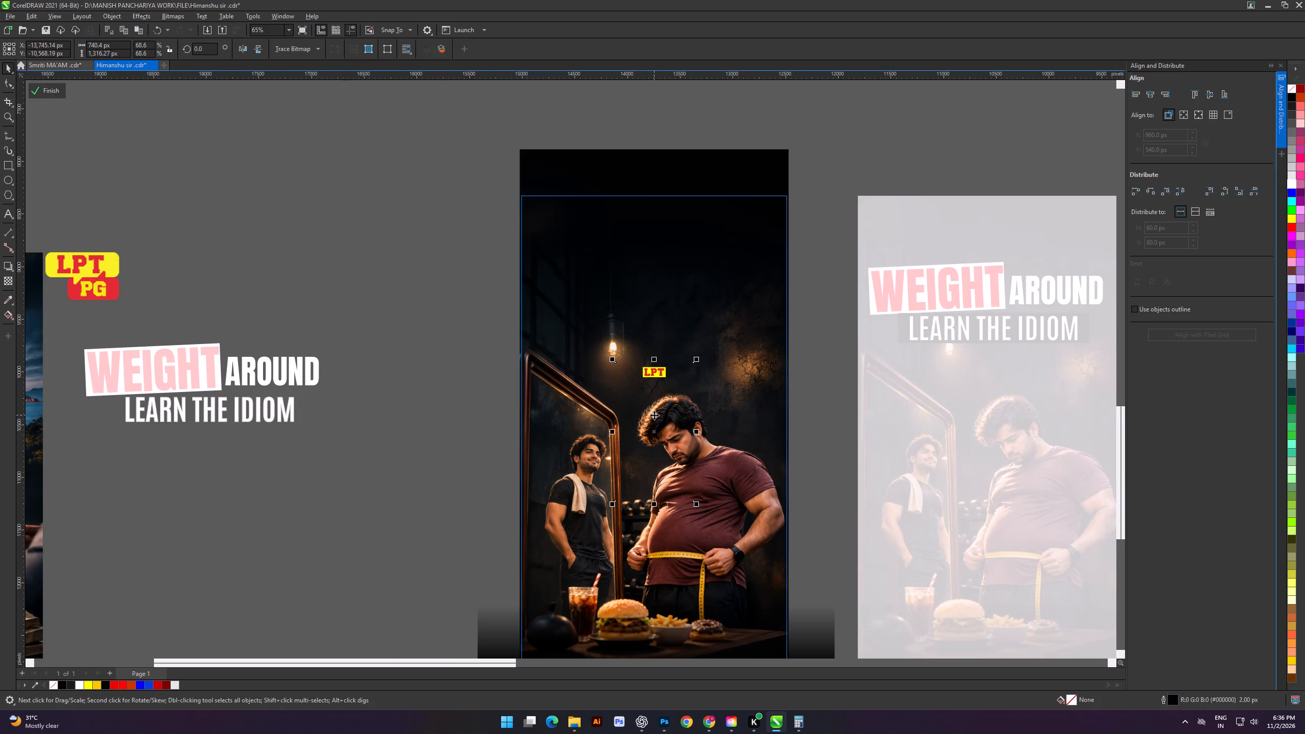
pyautogui.scroll(-4, 654, 415)
pyautogui.keyDown('shift'); pyautogui.moveTo(677, 467); pyautogui.dragTo(732, 564); pyautogui.keyUp('shift')
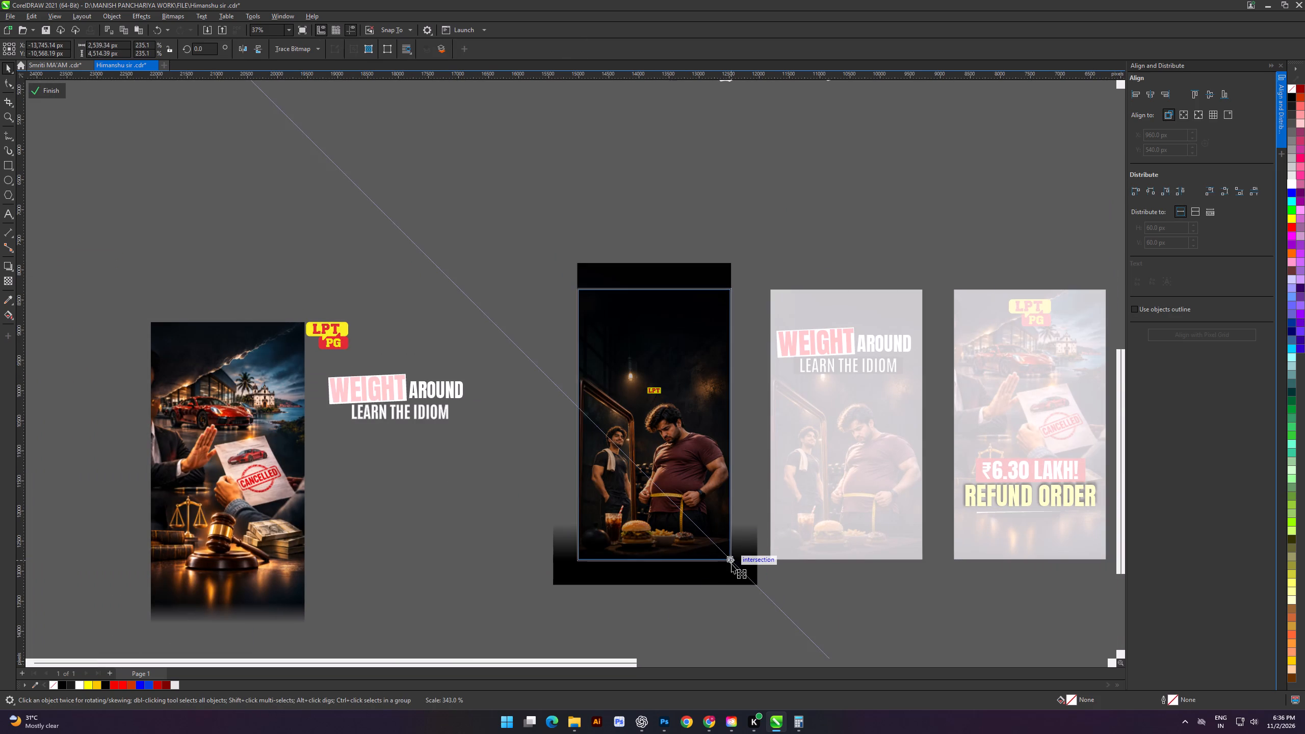
pyautogui.keyDown('shift'); pyautogui.moveTo(732, 564); pyautogui.dragTo(730, 563); pyautogui.keyUp('shift')
pyautogui.click(50, 96)
pyautogui.click(184, 147)
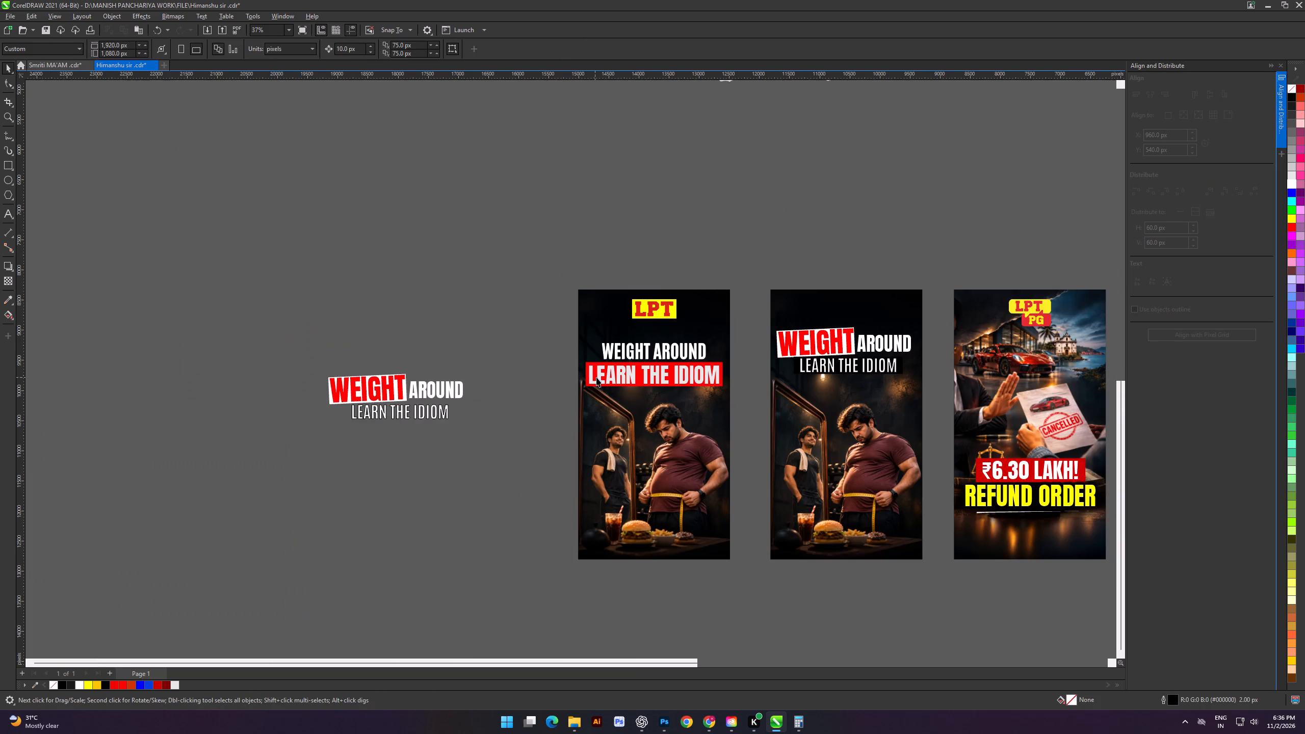
# Nudge "WEIGHT AROUND" together with the red-boxed "LEARN THE IDIOM" up about 100 px on the cover with the LPT logo.
pyautogui.scroll(4, 598, 376)
pyautogui.click(452, 303)
pyautogui.moveTo(450, 285); pyautogui.dragTo(880, 462)
pyautogui.press('Up')
pyautogui.press('Up')
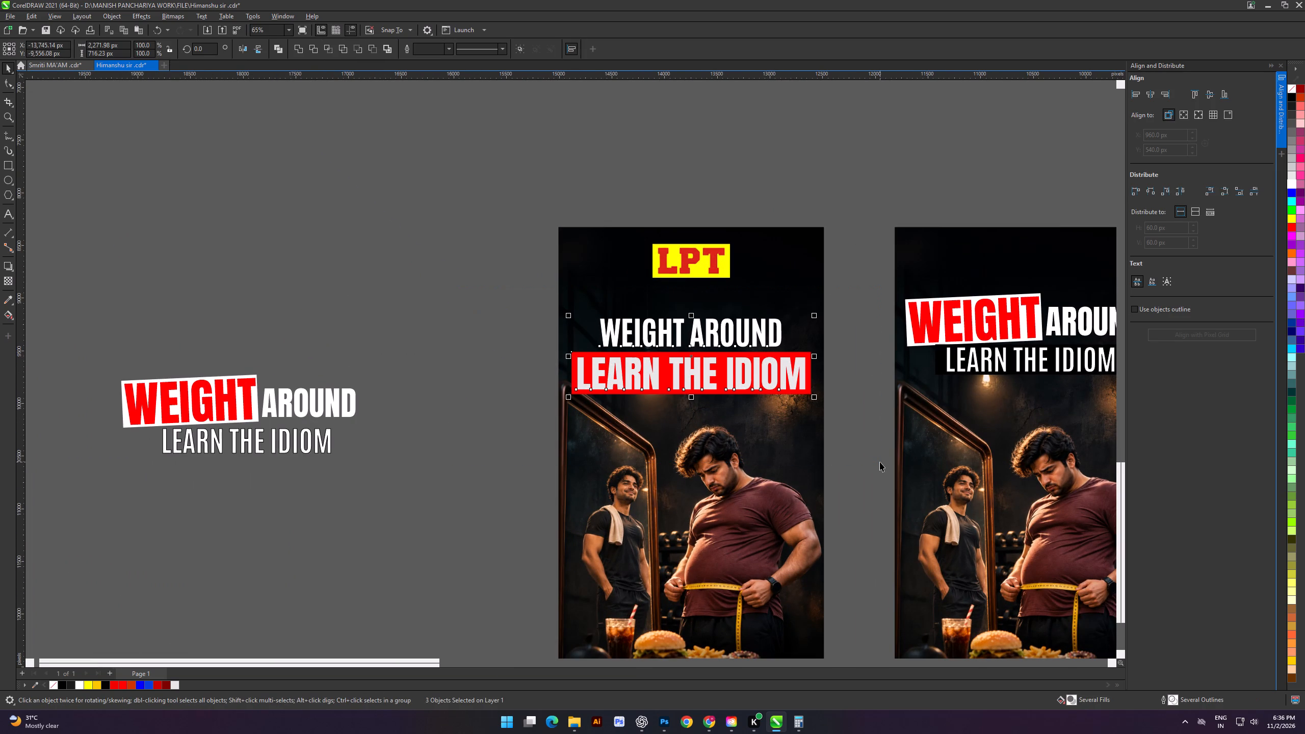
pyautogui.press('Up')
pyautogui.press('Up')
pyautogui.press('Up')
pyautogui.press('Up')
pyautogui.press('Up')
pyautogui.press('Up')
pyautogui.press('Up')
pyautogui.press('Up')
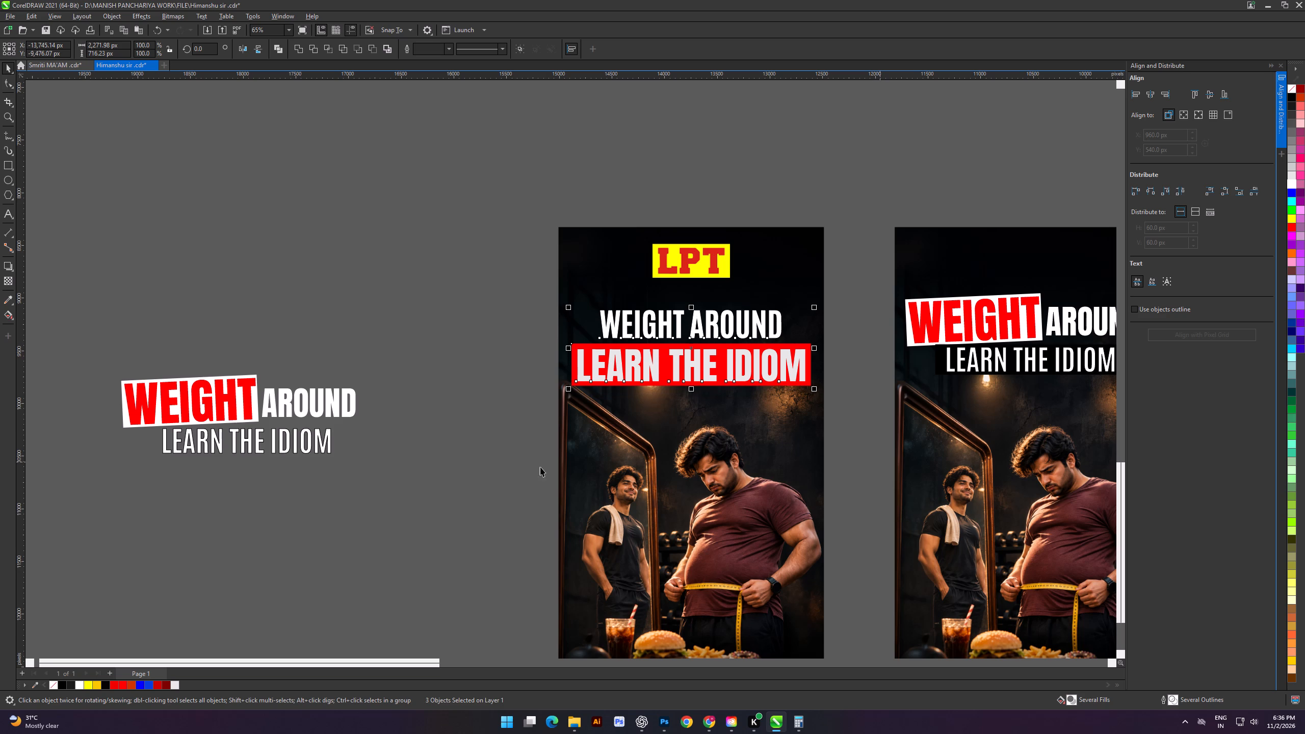
# Examine the red-boxed cover's logo and title spacing up close and alongside the neighbouring covers.
pyautogui.click(469, 335)
pyautogui.scroll(4, 678, 296)
pyautogui.scroll(-3, 679, 297)
pyautogui.click(415, 316)
pyautogui.scroll(5, 771, 330)
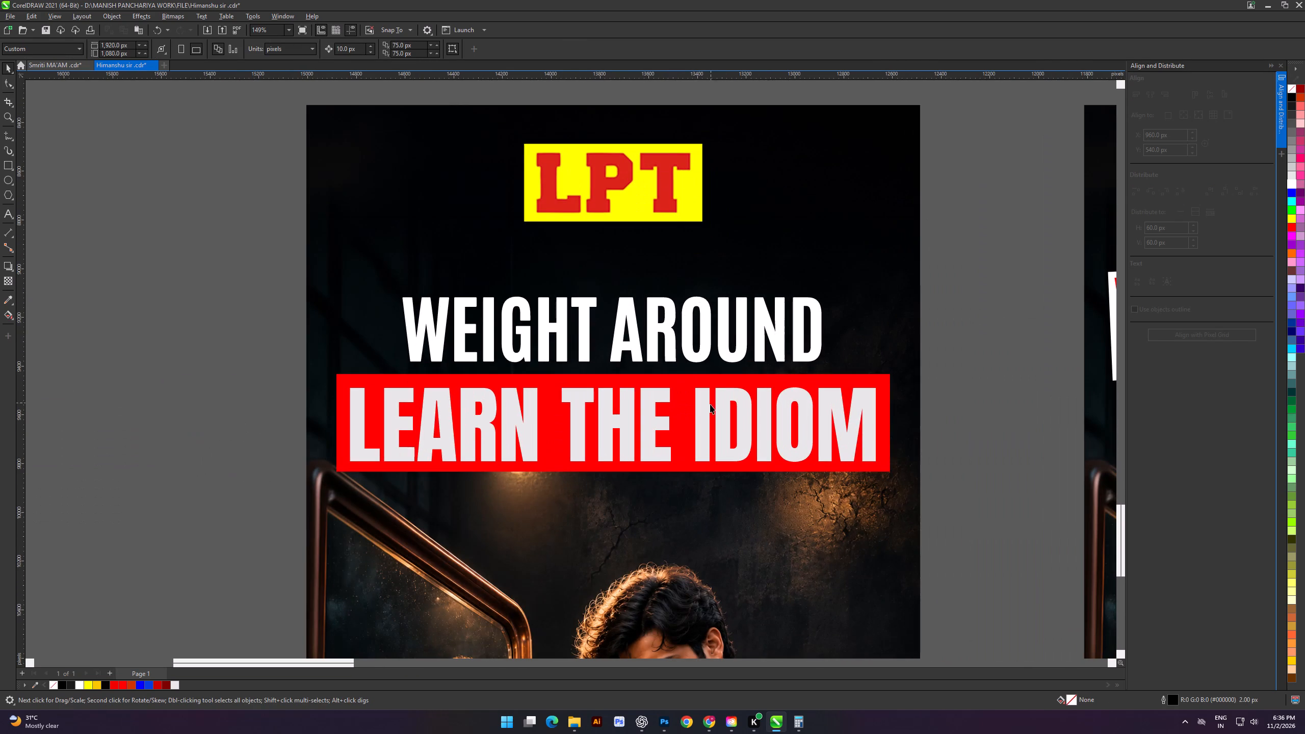
pyautogui.click(226, 265)
pyautogui.scroll(-3, 621, 303)
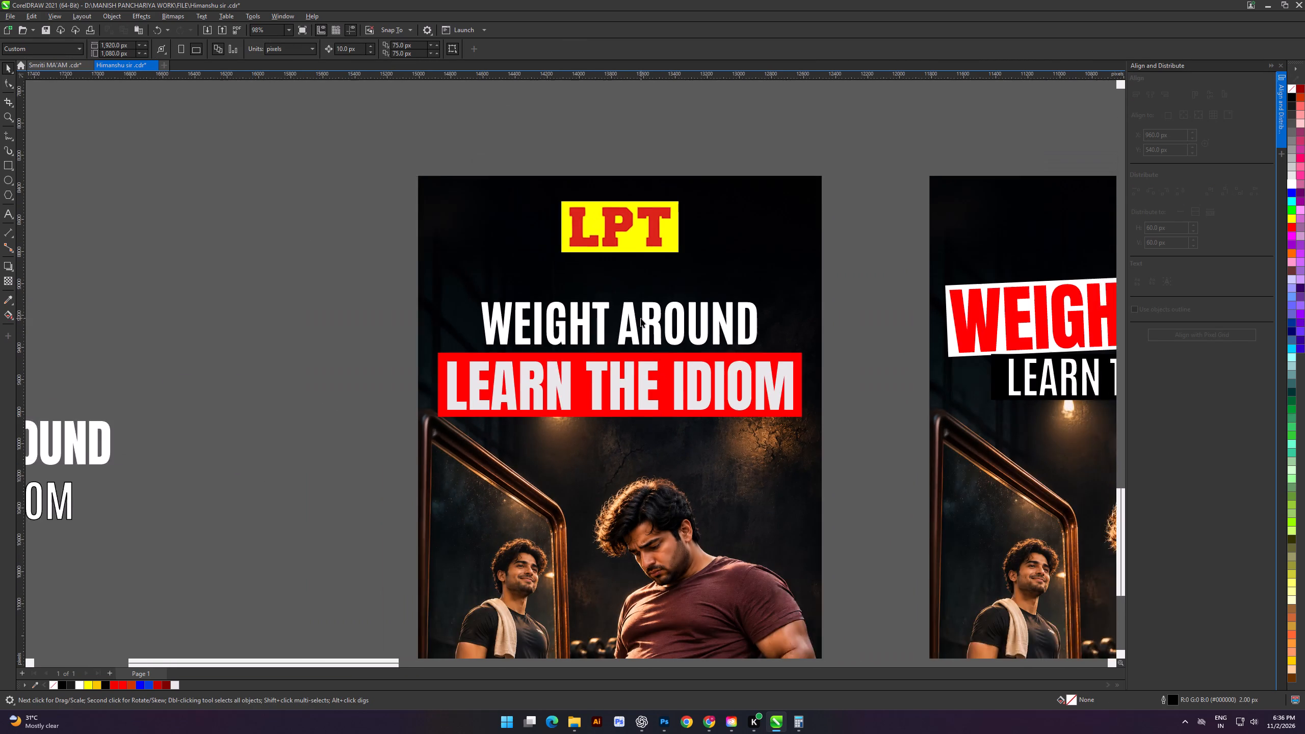
pyautogui.keyDown('shift'); pyautogui.scroll(3, 641, 318); pyautogui.keyUp('shift')
pyautogui.click(350, 279)
pyautogui.scroll(-5, 622, 277)
pyautogui.keyDown('shift'); pyautogui.scroll(-5, 622, 286); pyautogui.keyUp('shift')
pyautogui.scroll(-2, 624, 287)
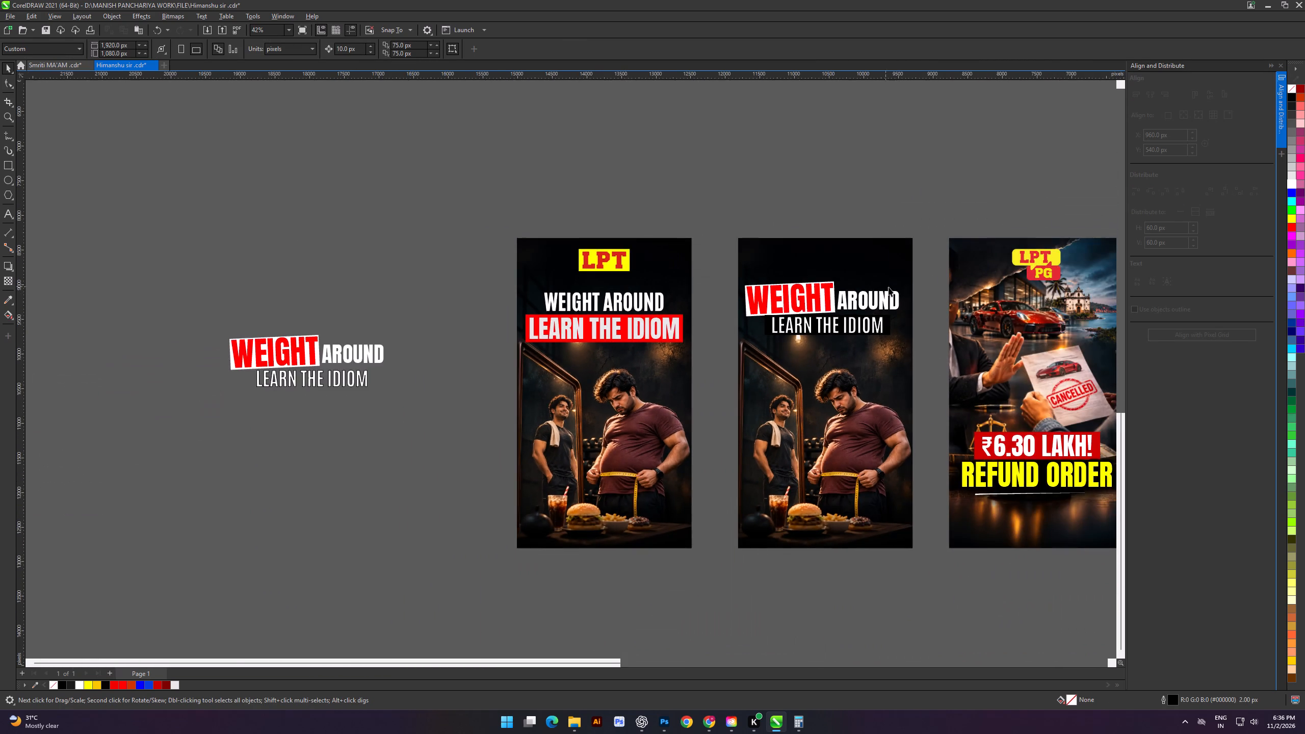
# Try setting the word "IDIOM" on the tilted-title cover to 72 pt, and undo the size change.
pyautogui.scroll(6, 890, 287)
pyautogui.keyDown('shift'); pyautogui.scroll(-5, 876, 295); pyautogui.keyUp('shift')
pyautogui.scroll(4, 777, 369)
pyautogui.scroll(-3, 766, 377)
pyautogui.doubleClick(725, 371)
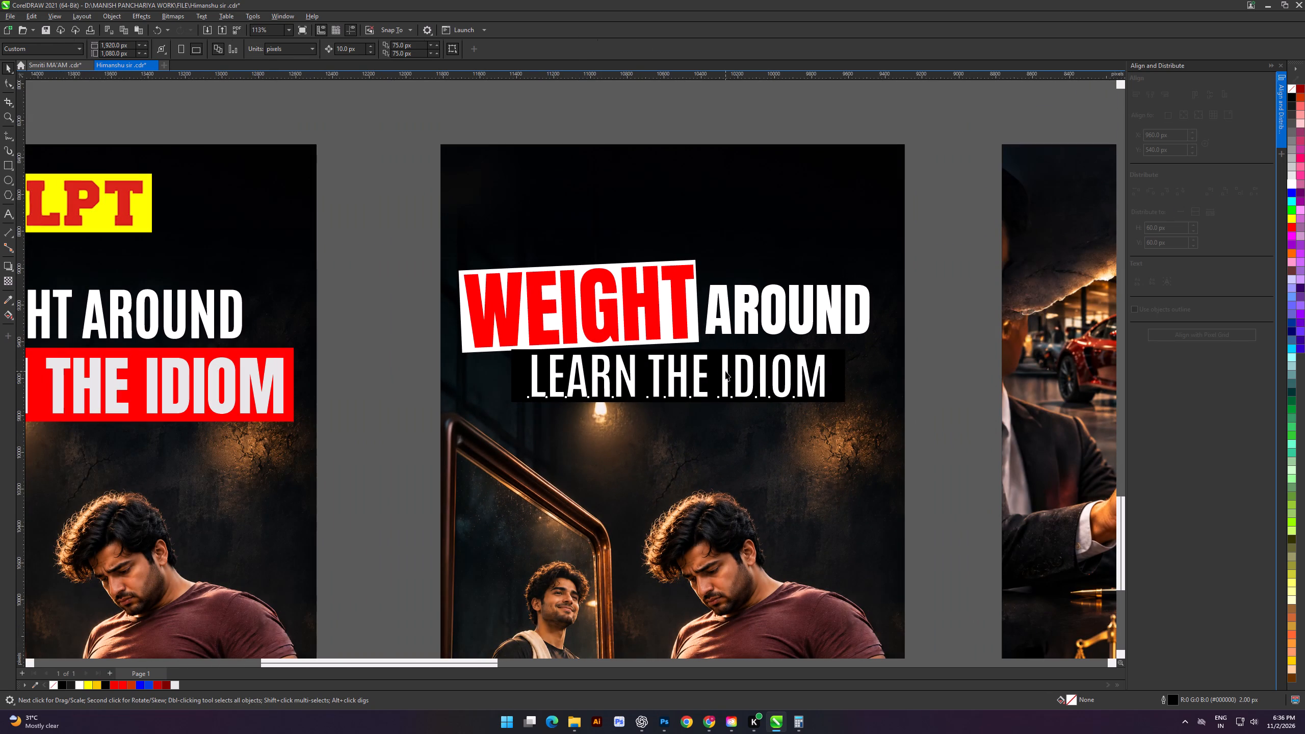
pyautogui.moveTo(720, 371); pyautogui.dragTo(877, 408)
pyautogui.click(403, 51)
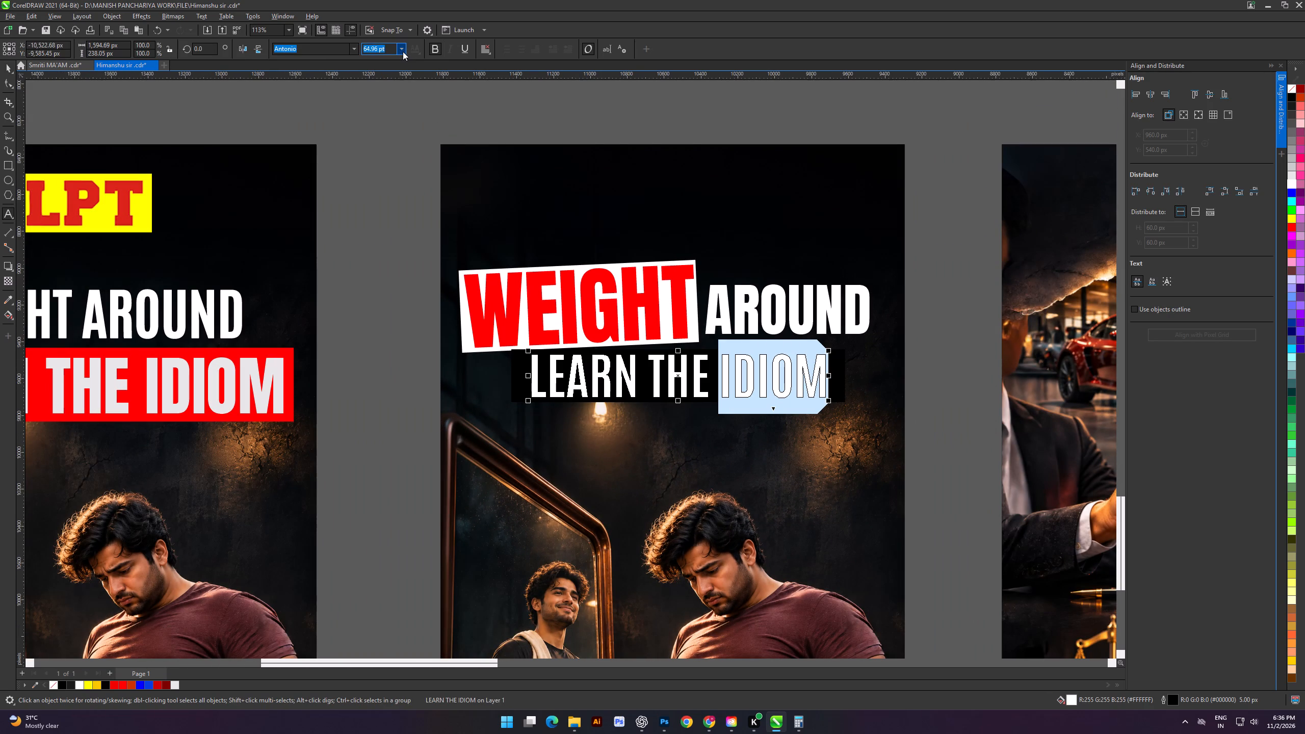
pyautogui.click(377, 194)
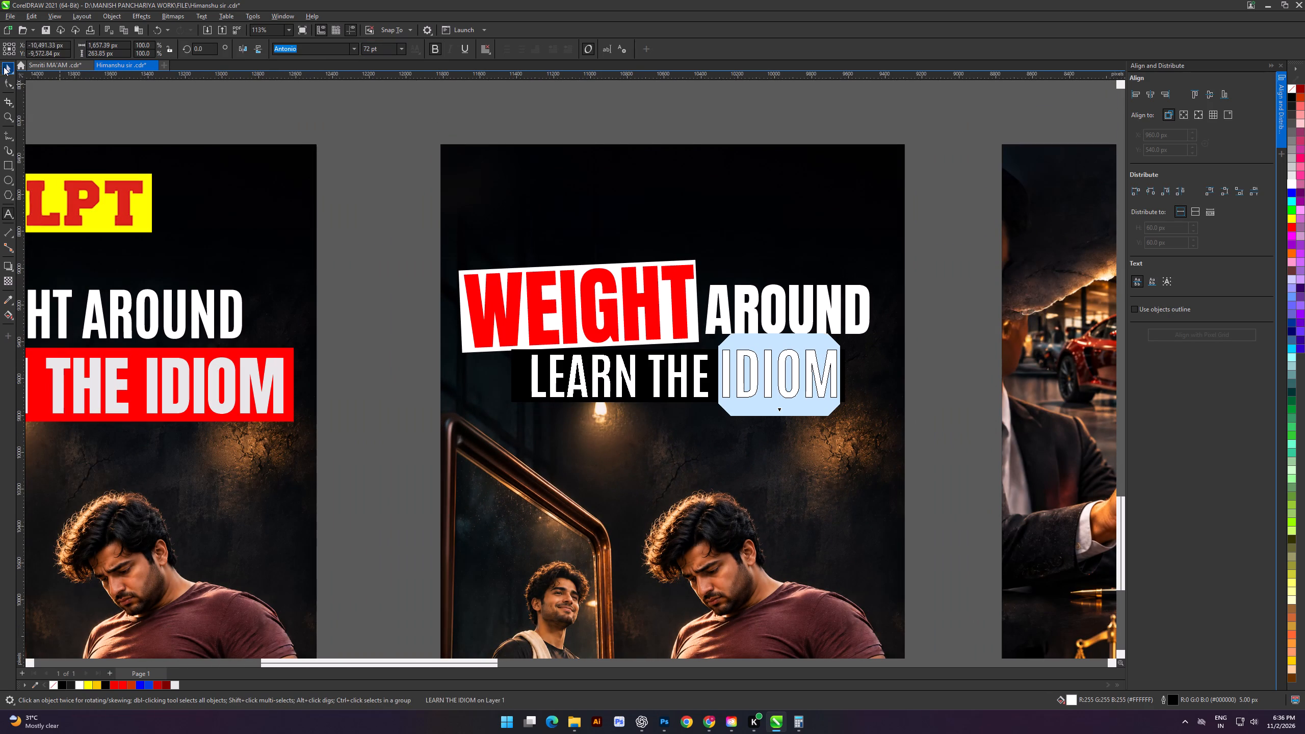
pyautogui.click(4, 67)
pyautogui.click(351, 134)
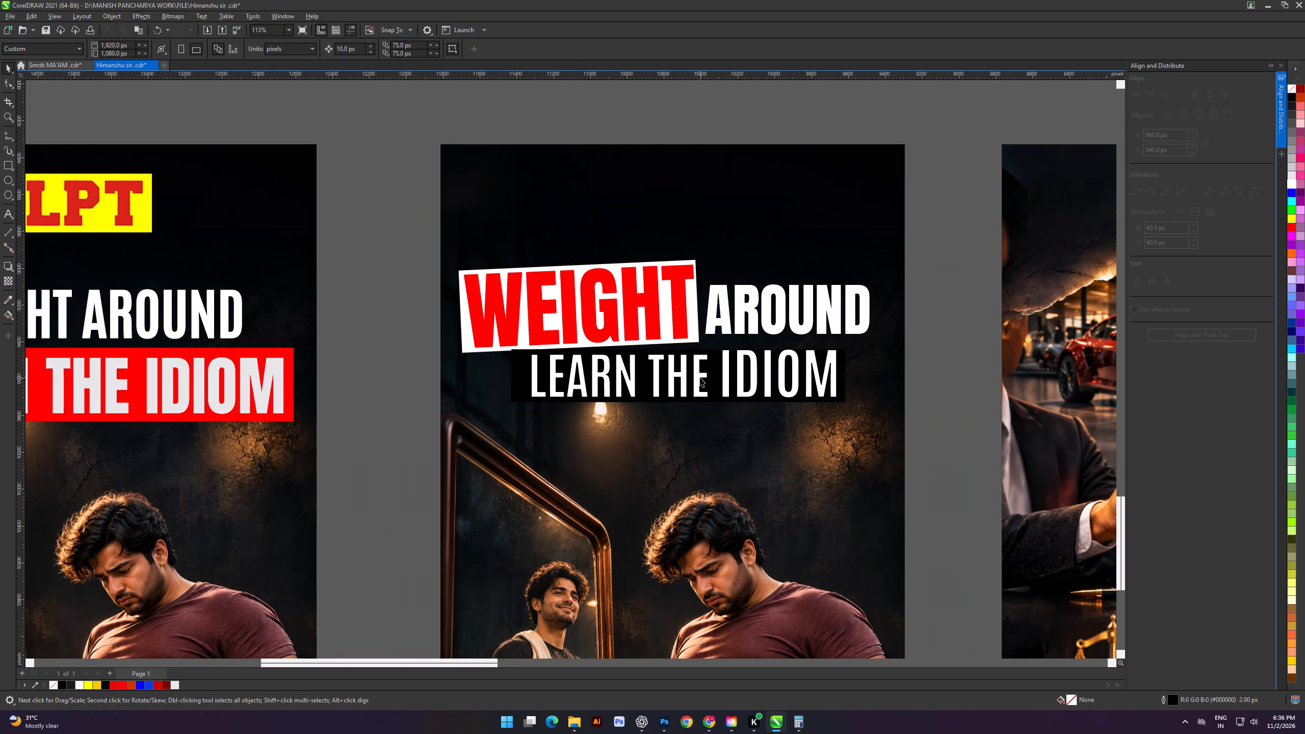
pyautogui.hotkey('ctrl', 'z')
# Examine the tilted-title cover's heading up close and compare the cover with the ones beside it.
pyautogui.scroll(-4, 714, 376)
pyautogui.click(512, 351)
pyautogui.scroll(4, 846, 352)
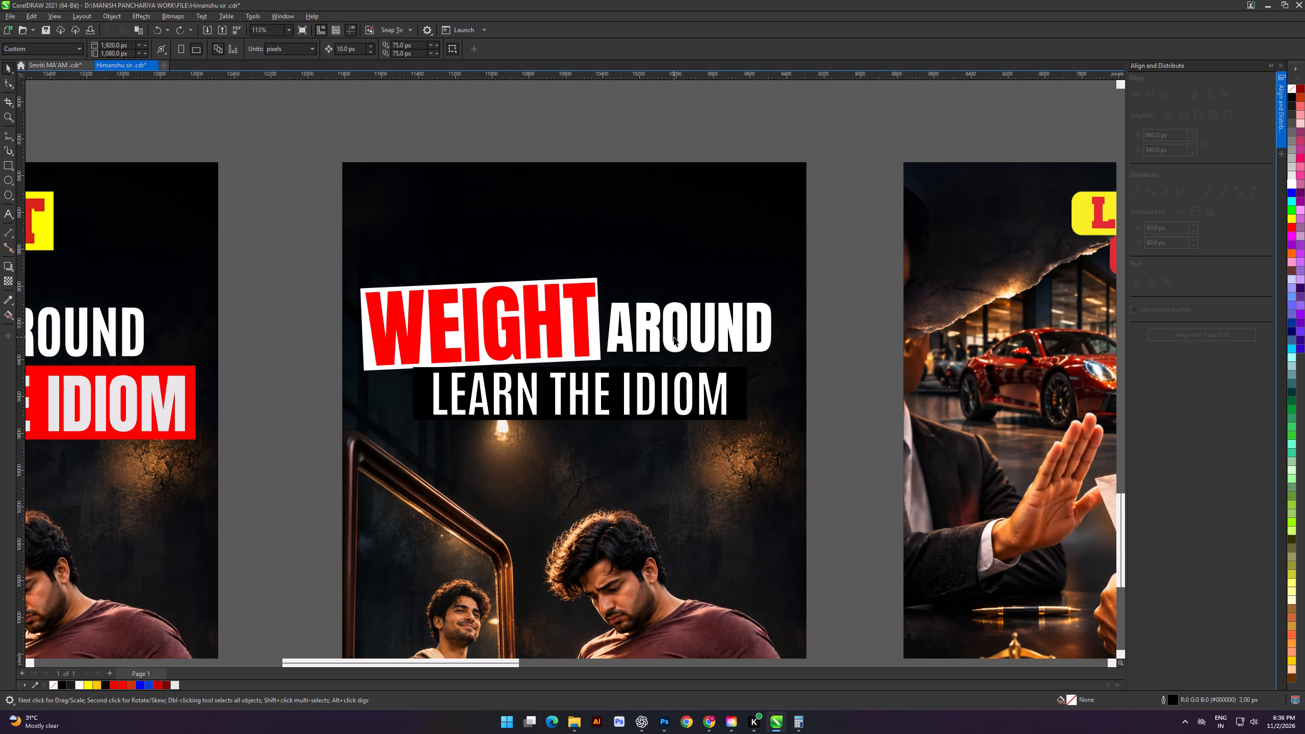
pyautogui.keyDown('shift'); pyautogui.scroll(4, 674, 337); pyautogui.keyUp('shift')
pyautogui.scroll(-5, 681, 339)
pyautogui.keyDown('shift'); pyautogui.scroll(5, 678, 338); pyautogui.keyUp('shift')
pyautogui.click(551, 240)
pyautogui.scroll(-1, 565, 222)
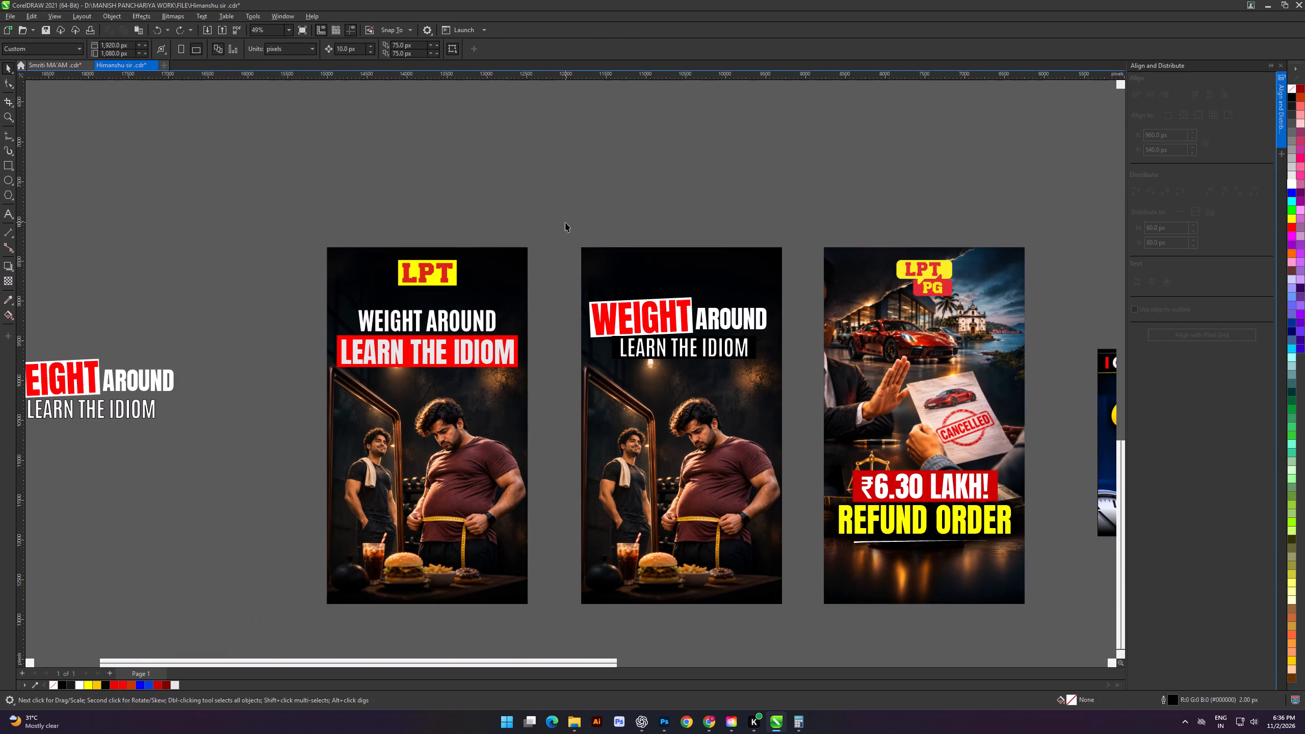
# Export only the tilted-title cover's objects as a PNG named "DF" in the Downloads folder.
pyautogui.moveTo(549, 213); pyautogui.dragTo(811, 619)
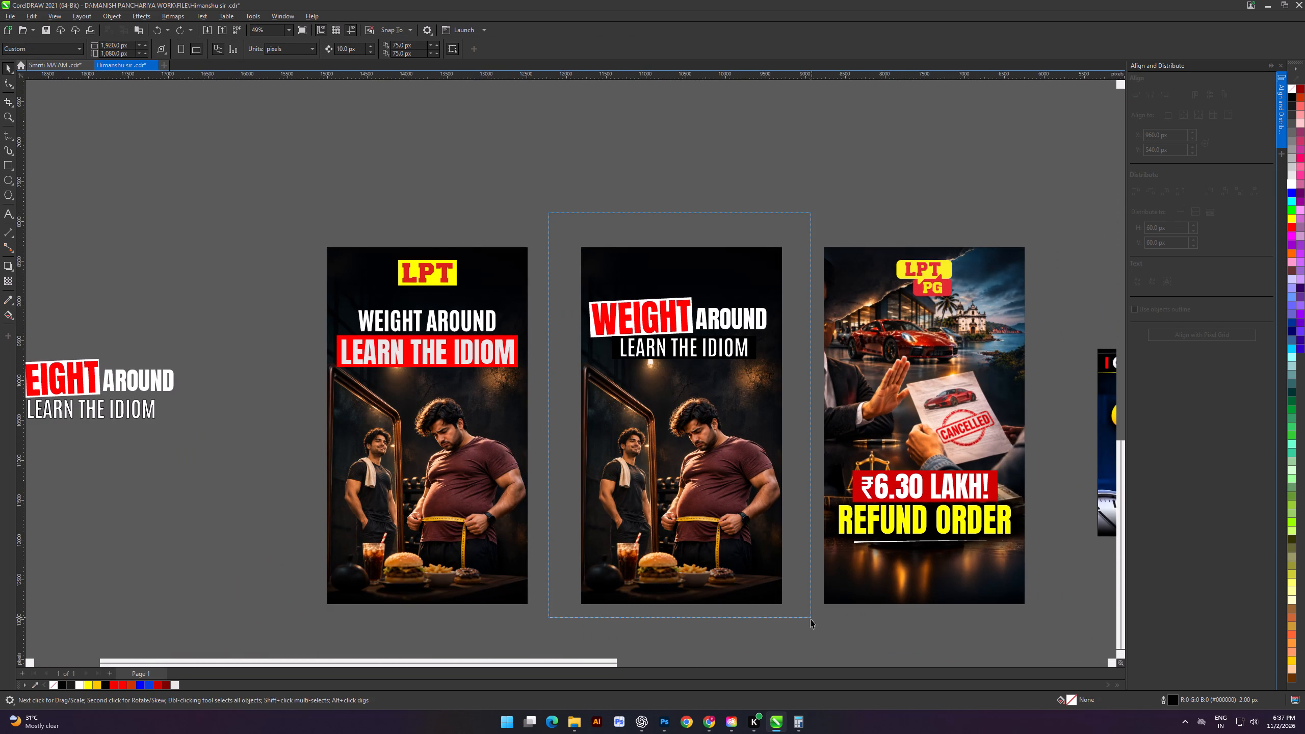
pyautogui.moveTo(811, 619); pyautogui.dragTo(805, 624)
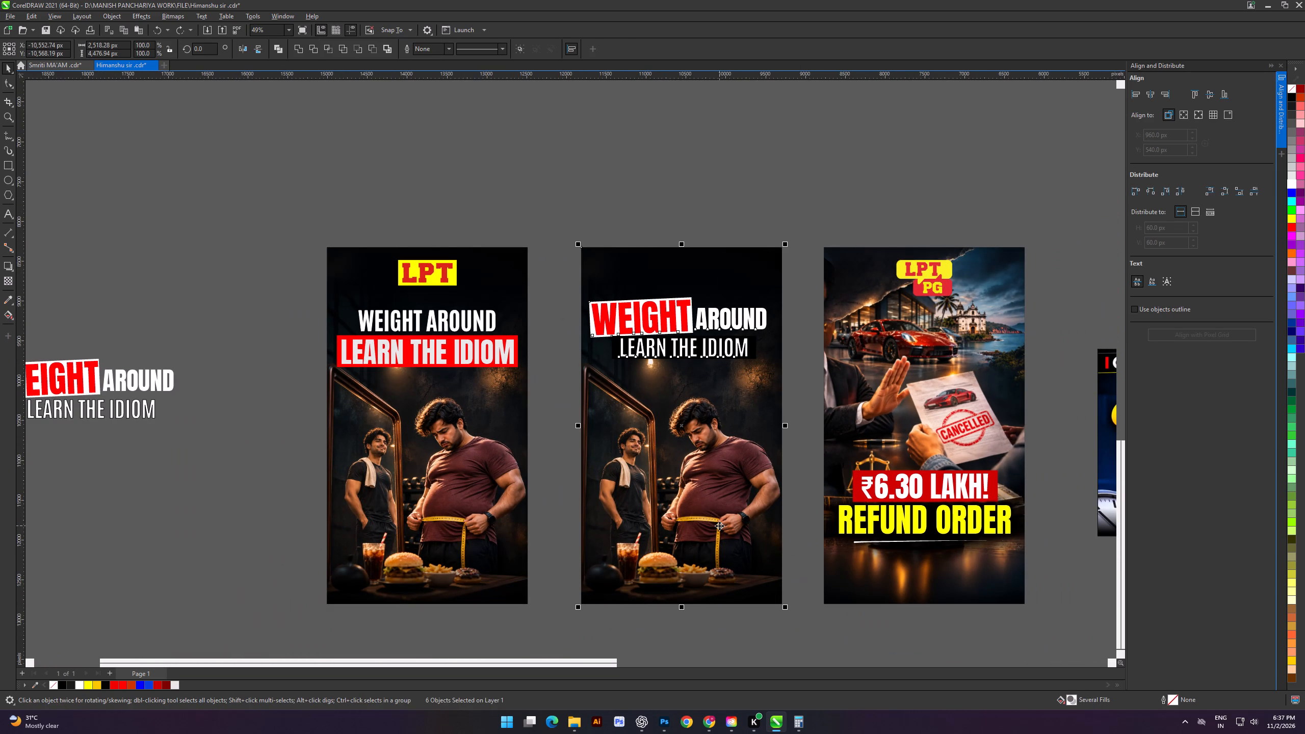
pyautogui.hotkey('ctrl', 'e')
pyautogui.click(331, 371)
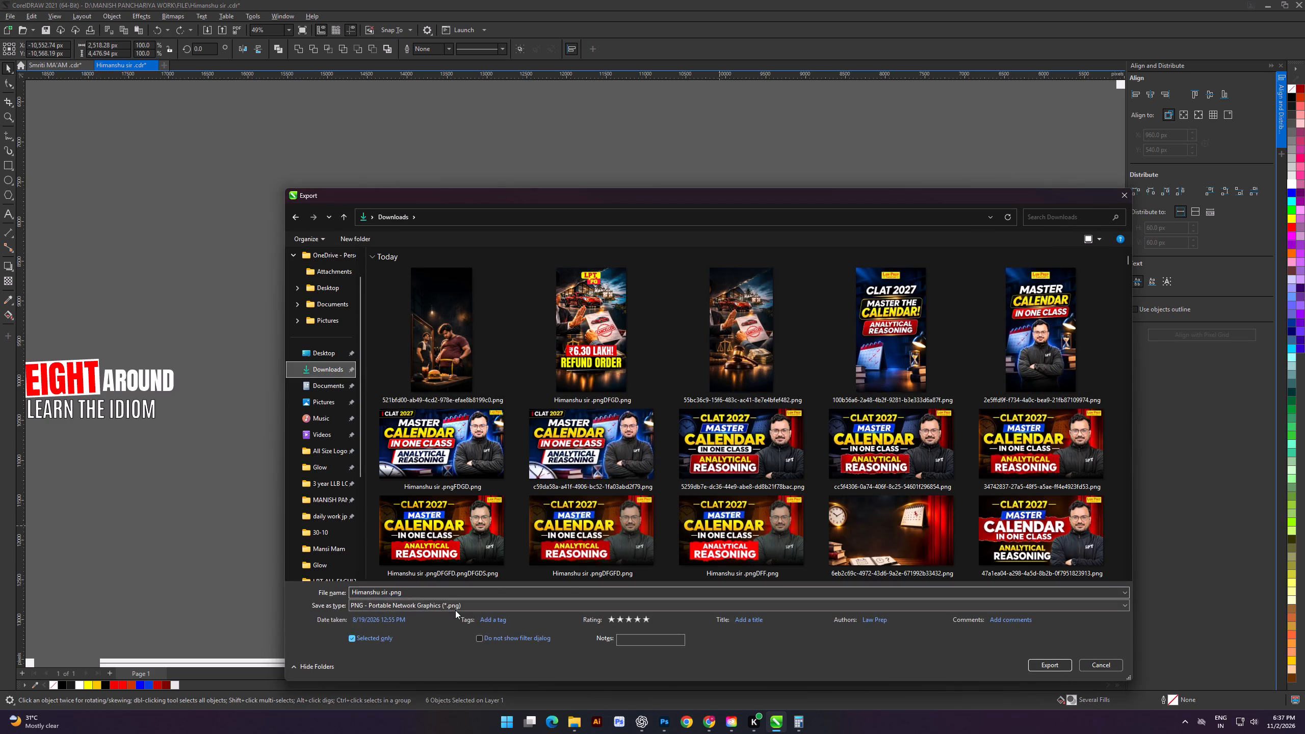
pyautogui.click(457, 592)
pyautogui.click(463, 592)
pyautogui.write('FDGDF')
pyautogui.press('Return')
pyautogui.press('Return')
pyautogui.press('Return')
pyautogui.press('Return')
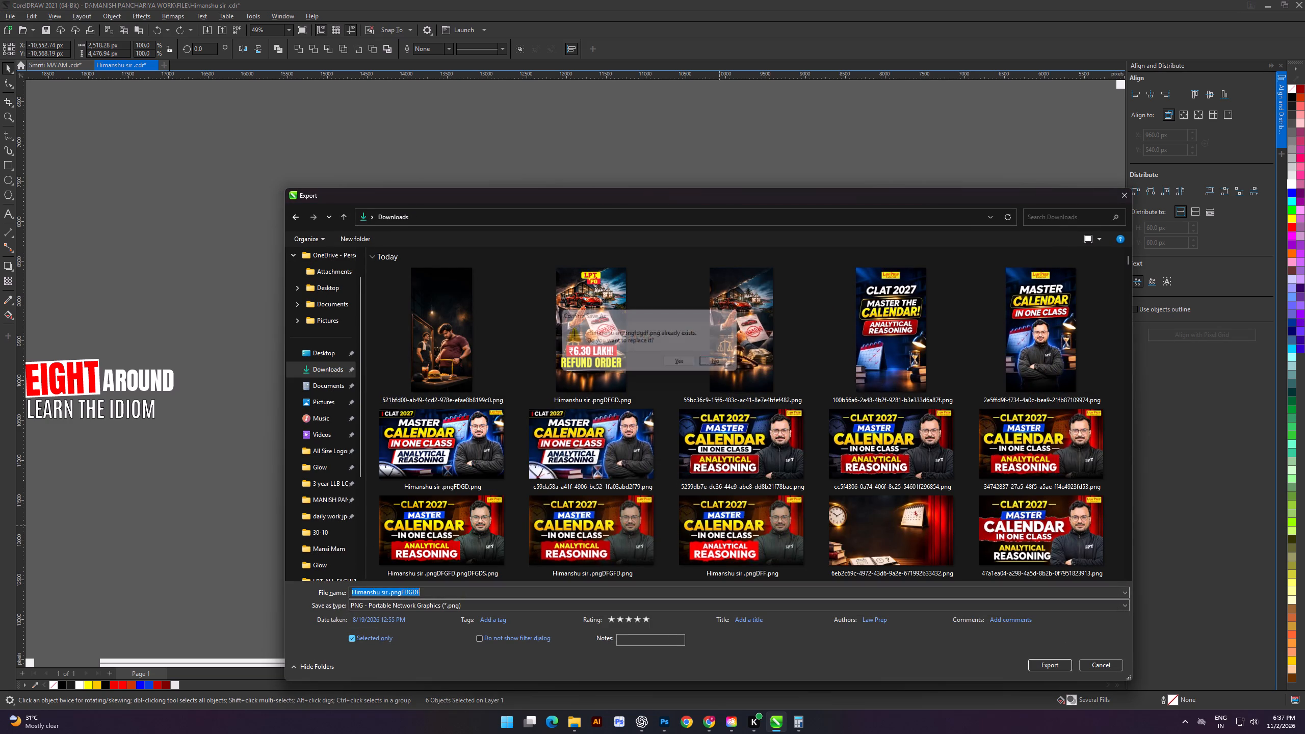
pyautogui.write('DF')
pyautogui.press('Return')
pyautogui.press('Return')
pyautogui.press('Return')
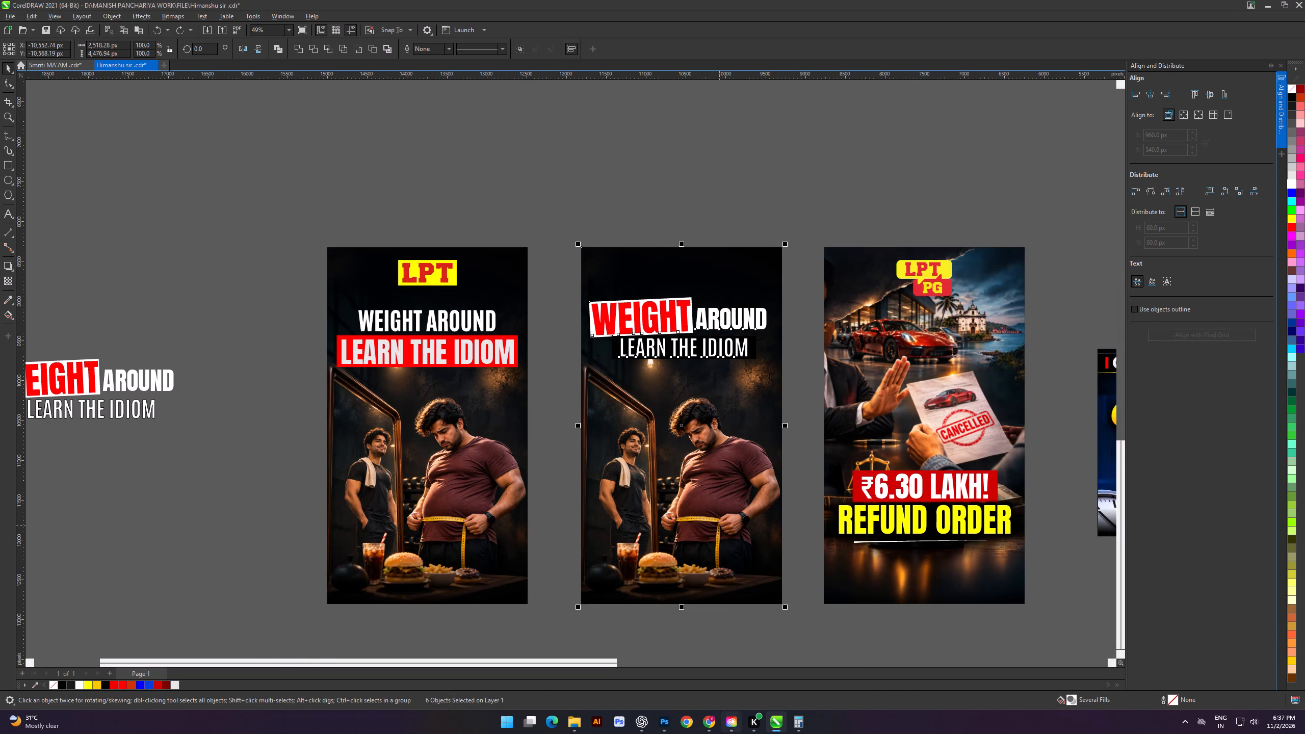
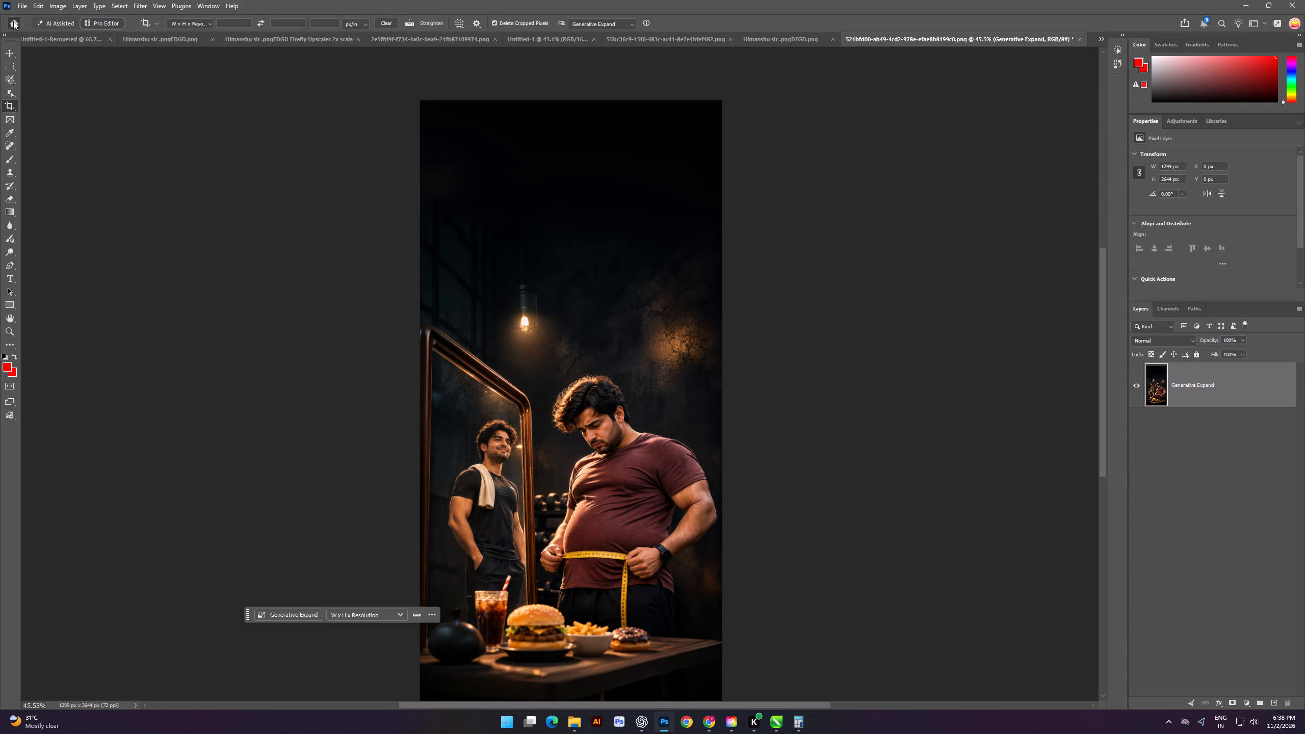
pyautogui.click(32, 97)
pyautogui.doubleClick(166, 146)
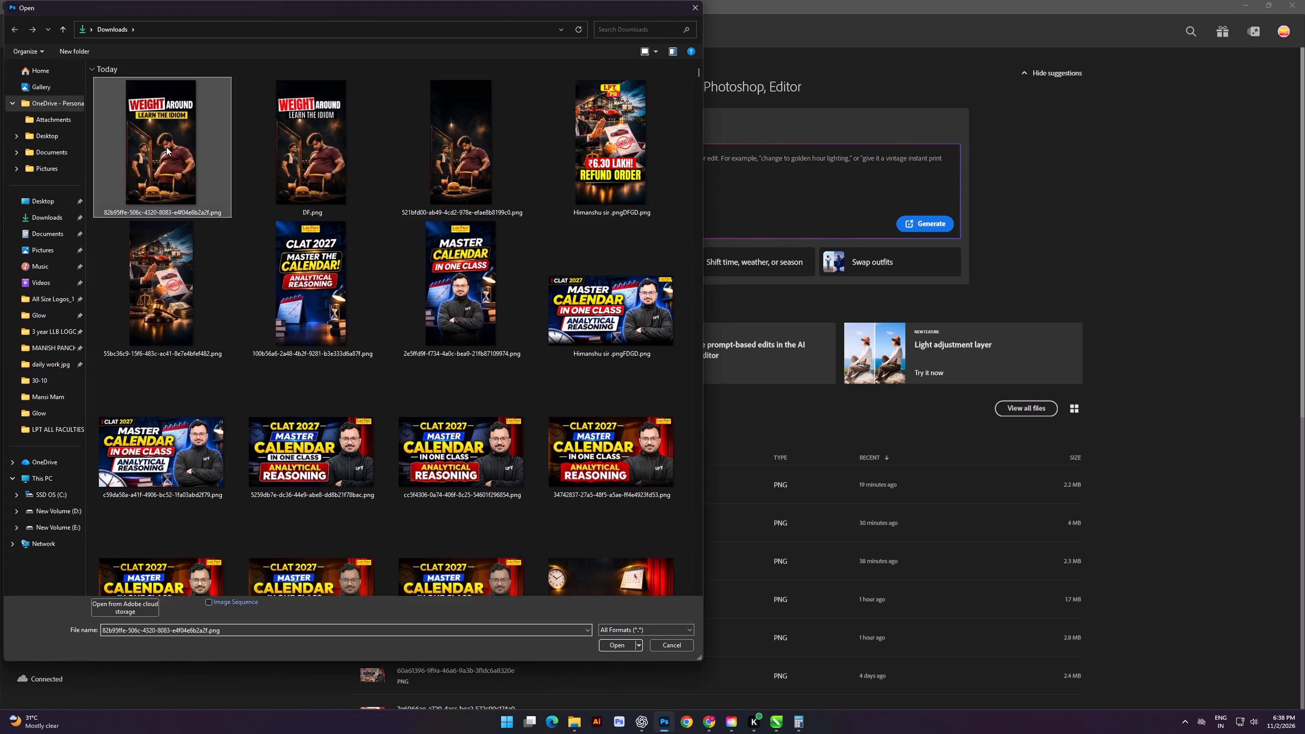
# Place "LPT Reel.png" from the All Size Logos_1 folder as an embedded layer and scale it to about 363% to fill the canvas.
pyautogui.click(22, 10)
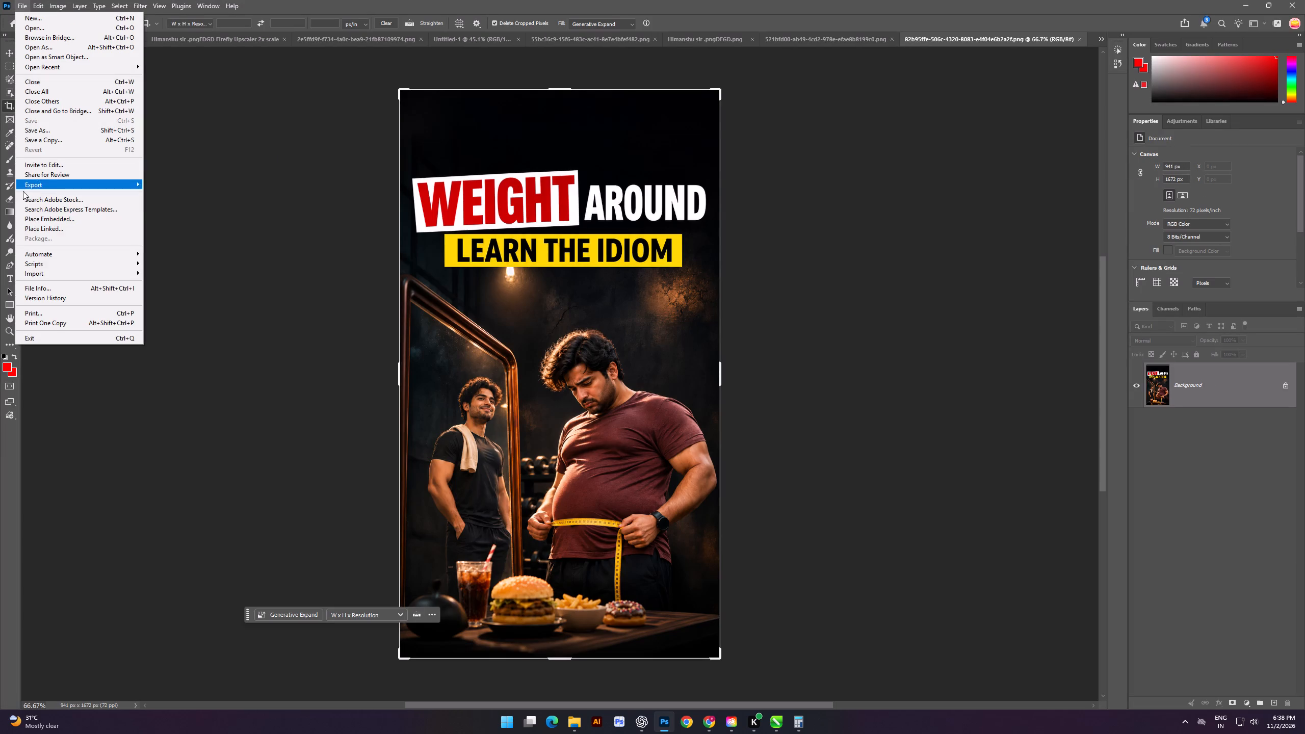
pyautogui.click(43, 221)
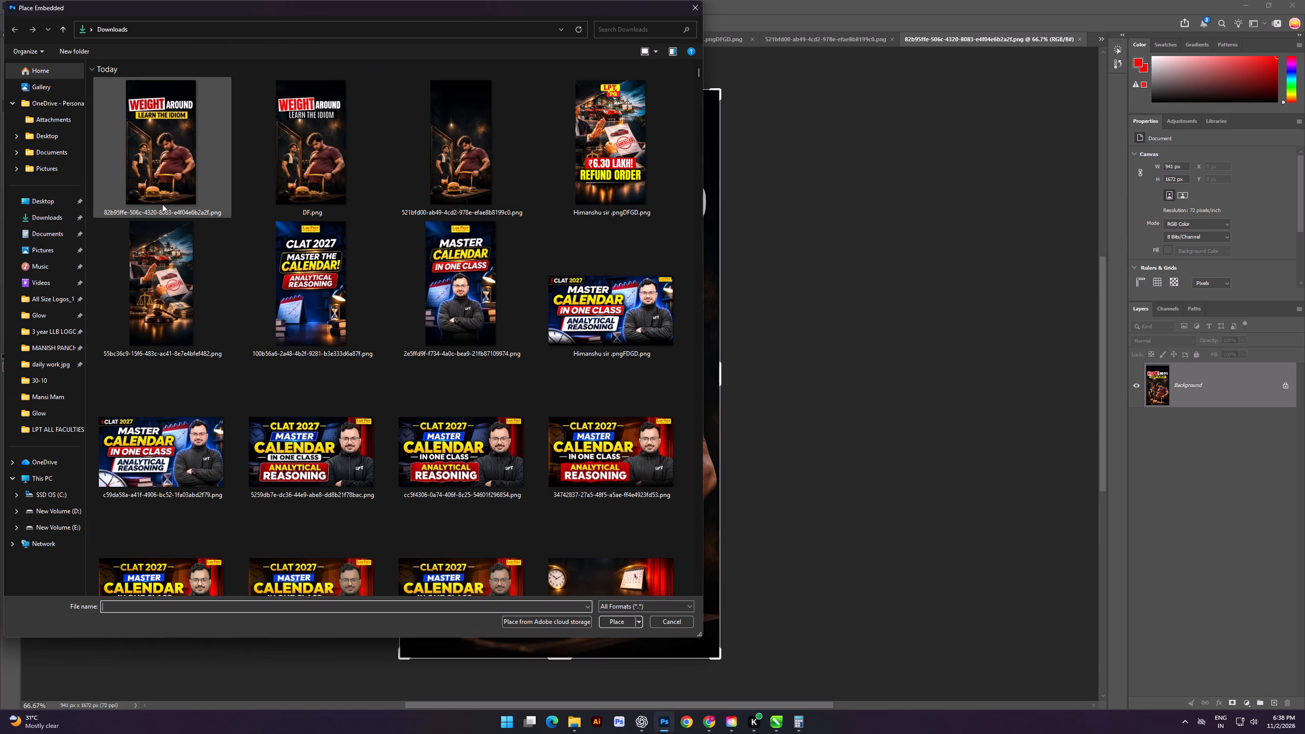
pyautogui.click(34, 347)
pyautogui.click(42, 331)
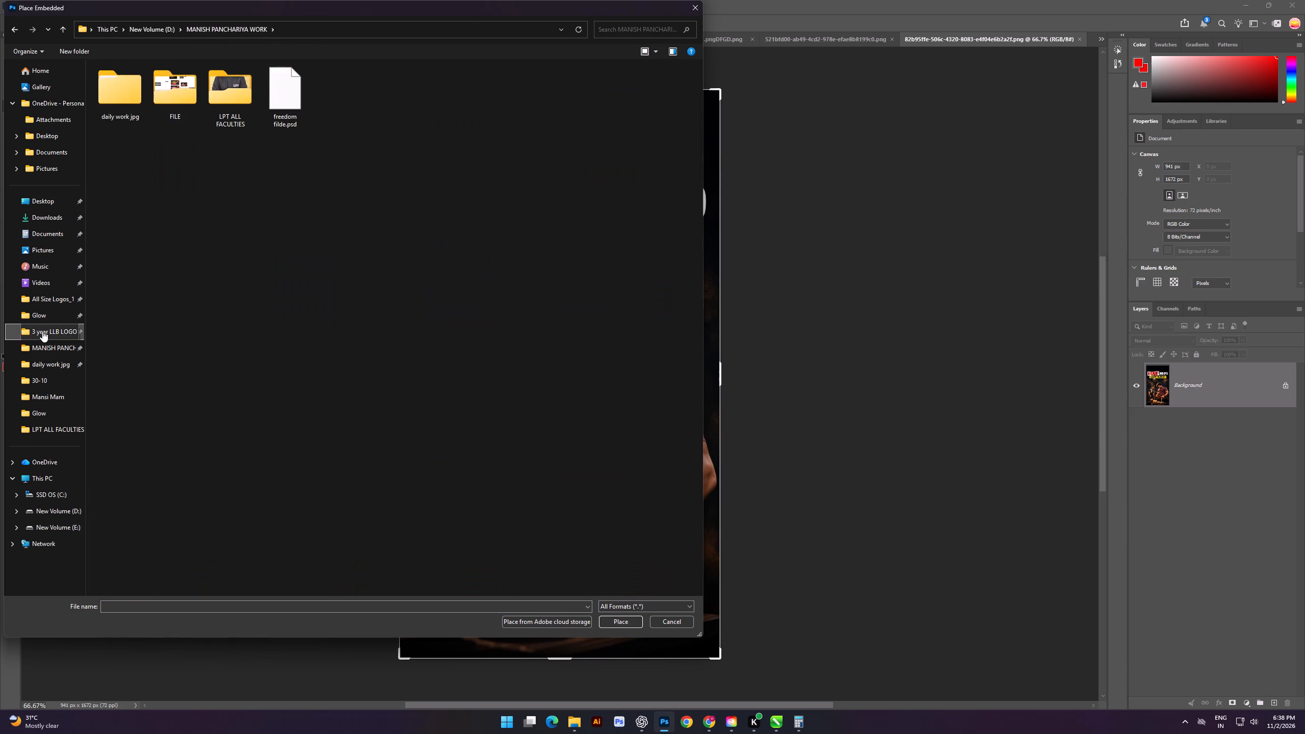
pyautogui.click(51, 300)
pyautogui.scroll(-5, 357, 210)
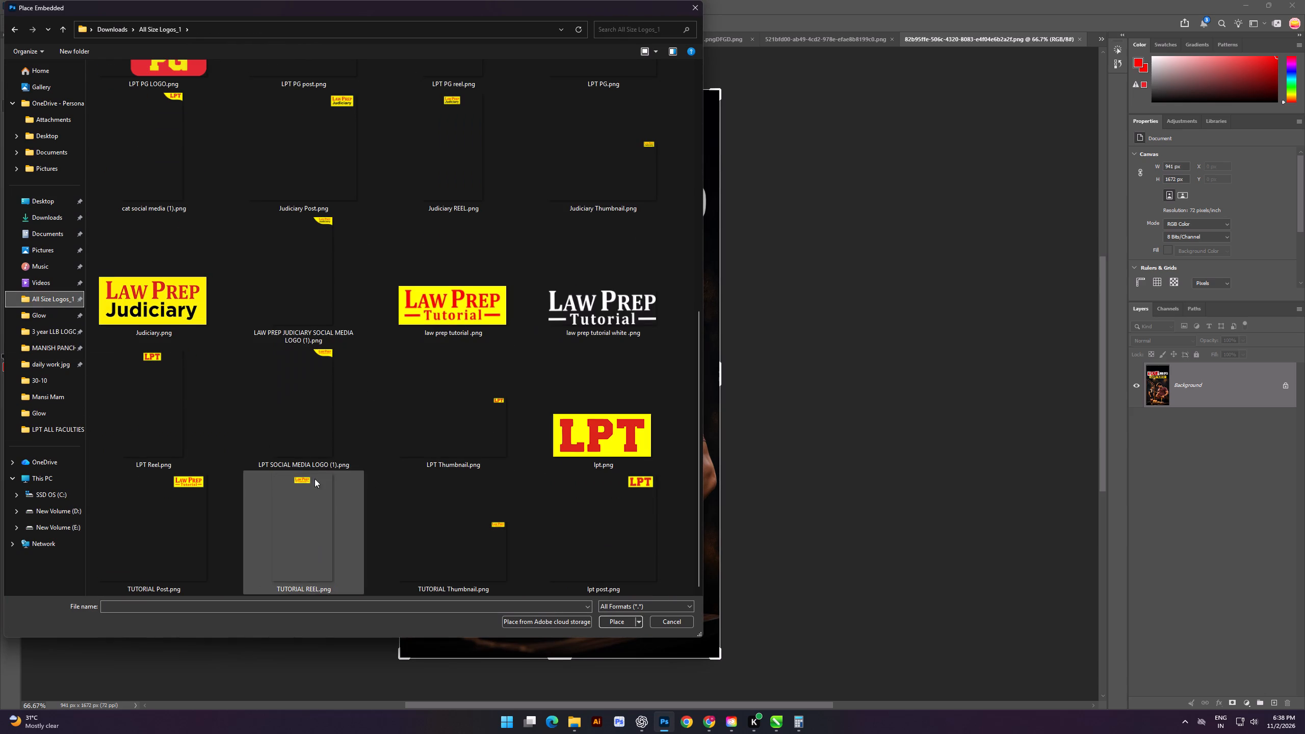
pyautogui.doubleClick(145, 375)
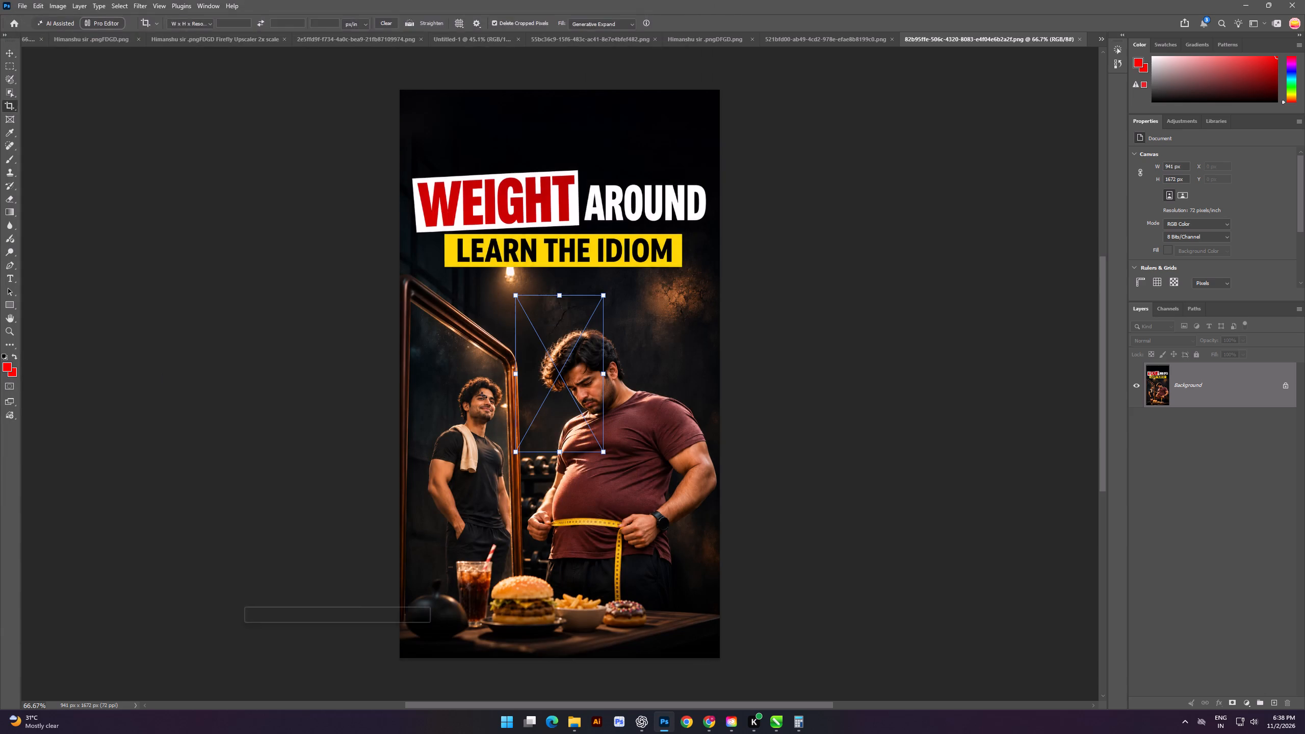
pyautogui.keyDown('alt'); pyautogui.moveTo(561, 455); pyautogui.dragTo(581, 624); pyautogui.keyUp('alt')
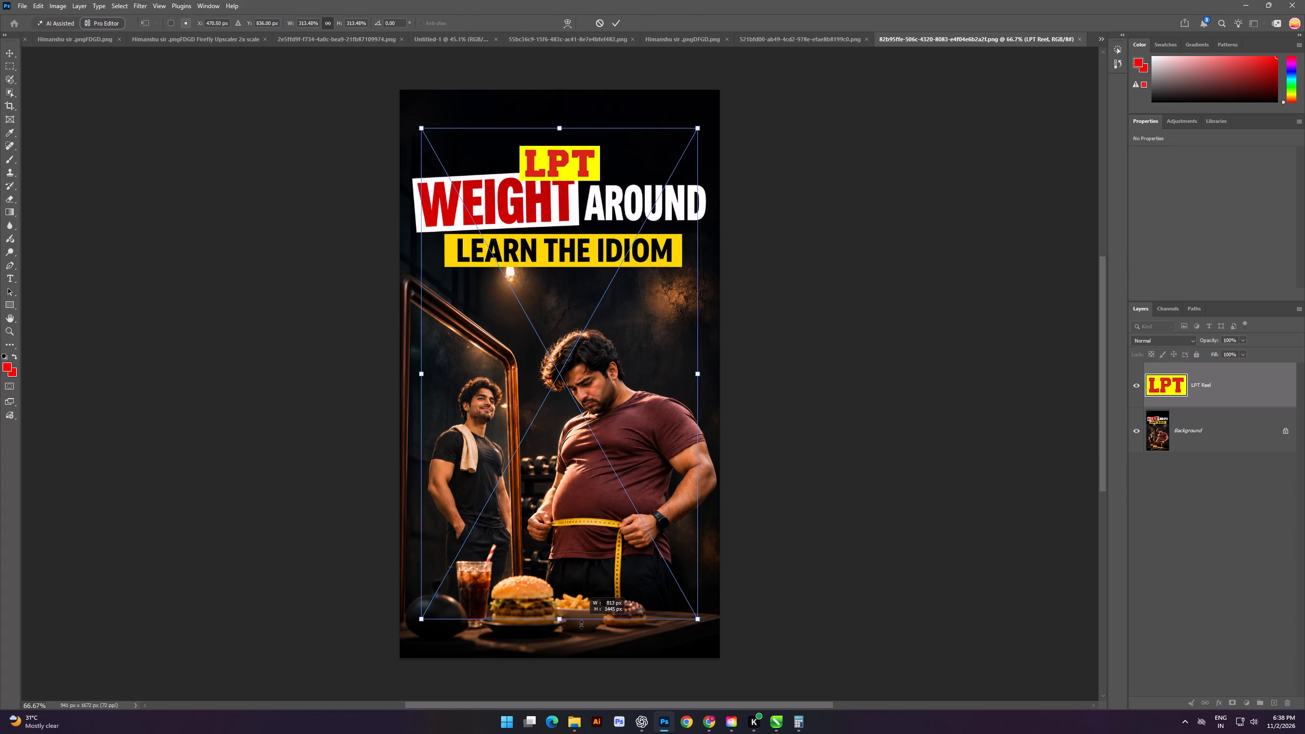
pyautogui.keyDown('alt'); pyautogui.moveTo(581, 624); pyautogui.dragTo(581, 660); pyautogui.keyUp('alt')
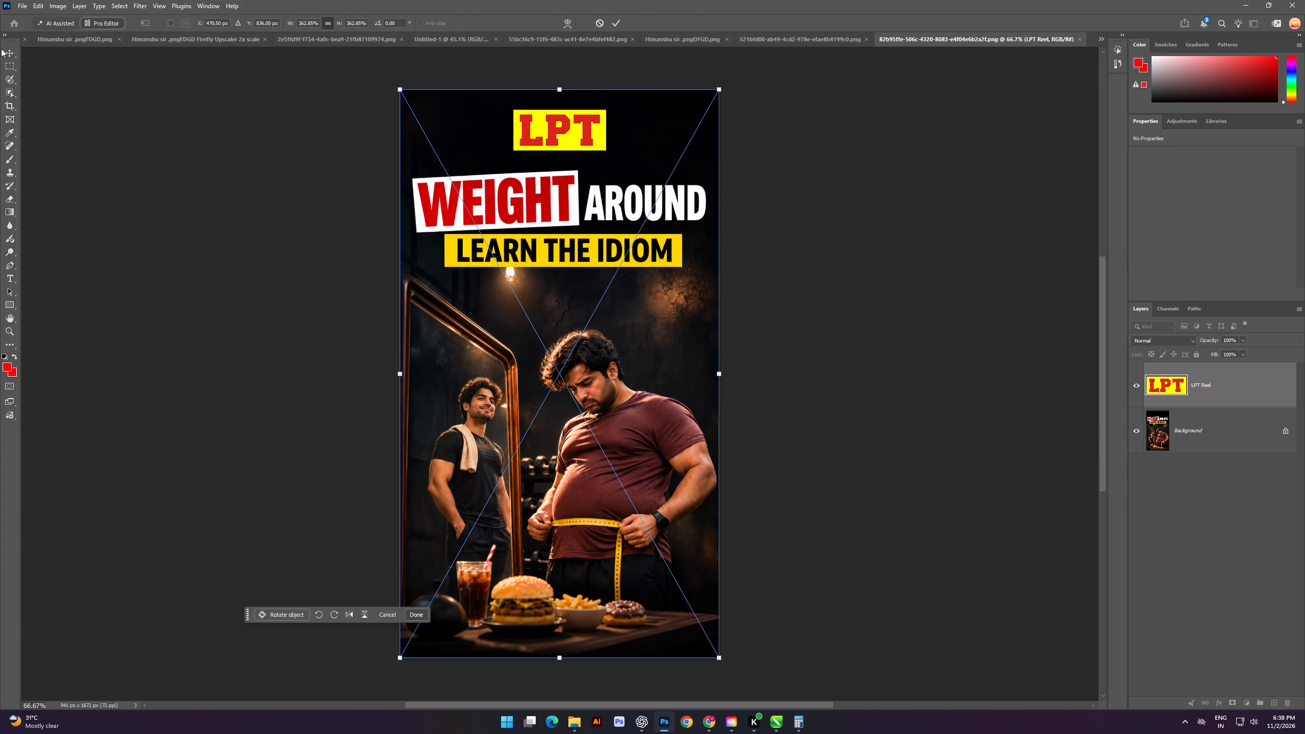
pyautogui.click(8, 50)
pyautogui.click(77, 213)
pyautogui.scroll(-2, 681, 309)
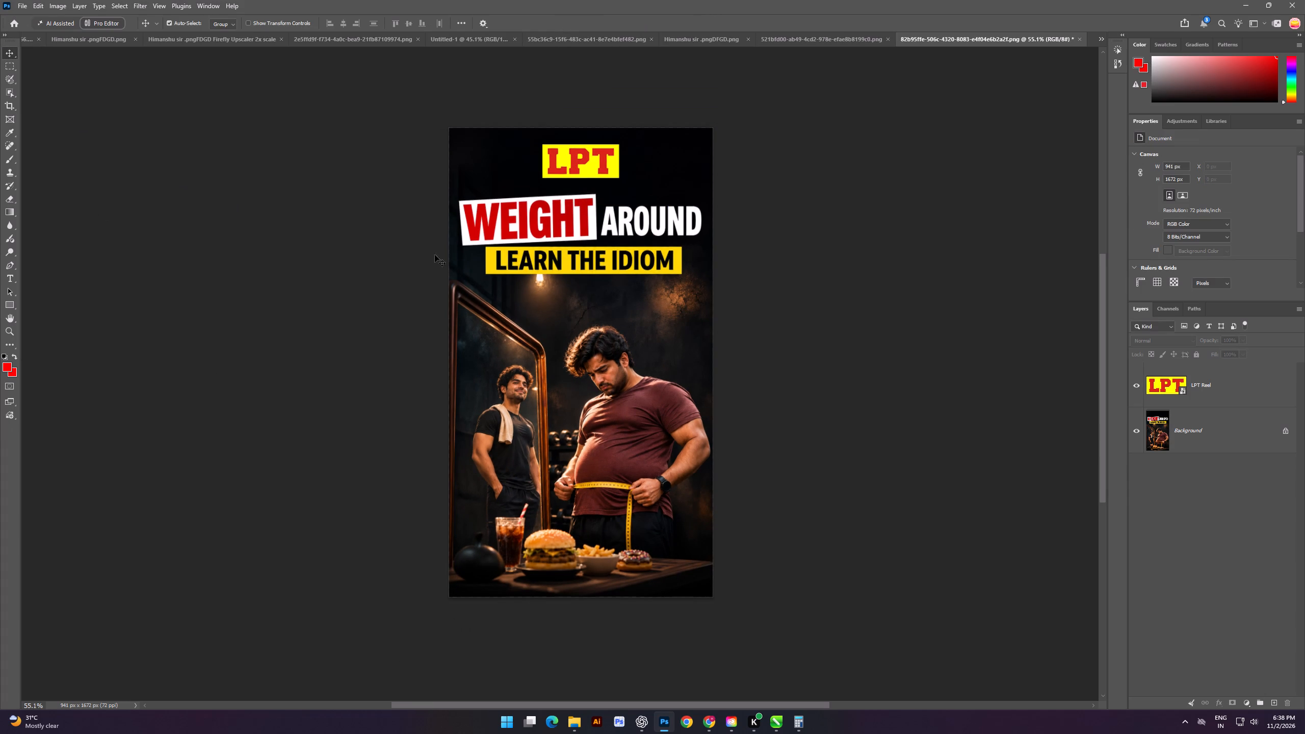
pyautogui.click(315, 236)
# Start the Camera Raw Filter on the Background layer and set Texture +55, Clarity +39, Dehaze +48 and Vignette -12.
pyautogui.click(1211, 431)
pyautogui.hotkey('ctrl', 'shift', 'a')
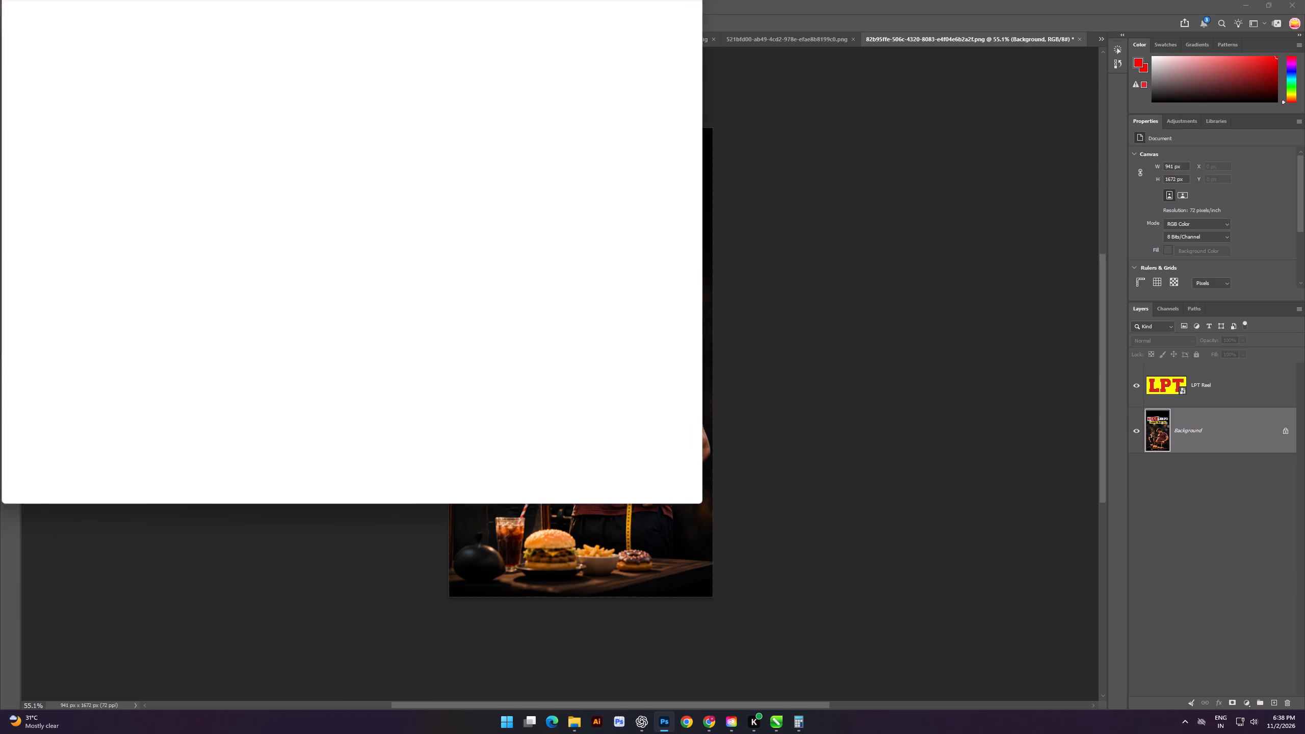
pyautogui.moveTo(1212, 399); pyautogui.dragTo(1225, 398)
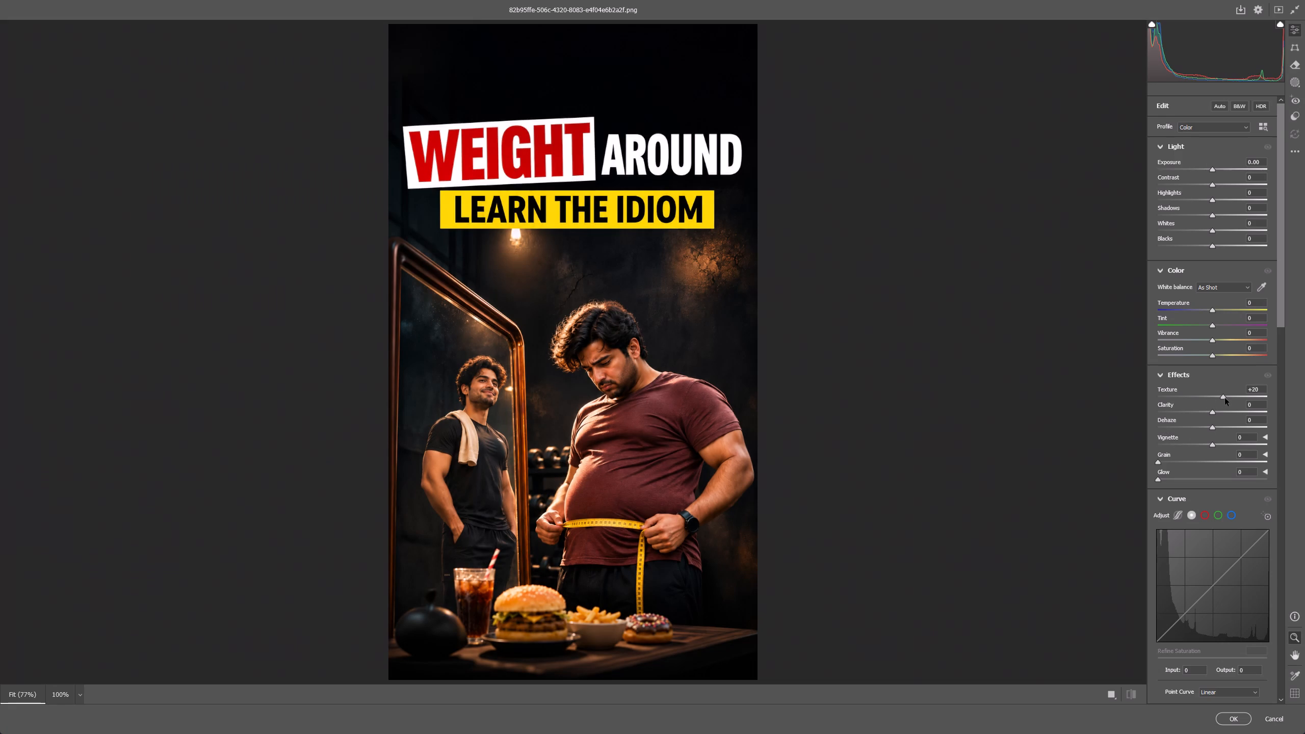
pyautogui.moveTo(1225, 398); pyautogui.dragTo(1242, 398)
pyautogui.moveTo(1213, 411); pyautogui.dragTo(1236, 412)
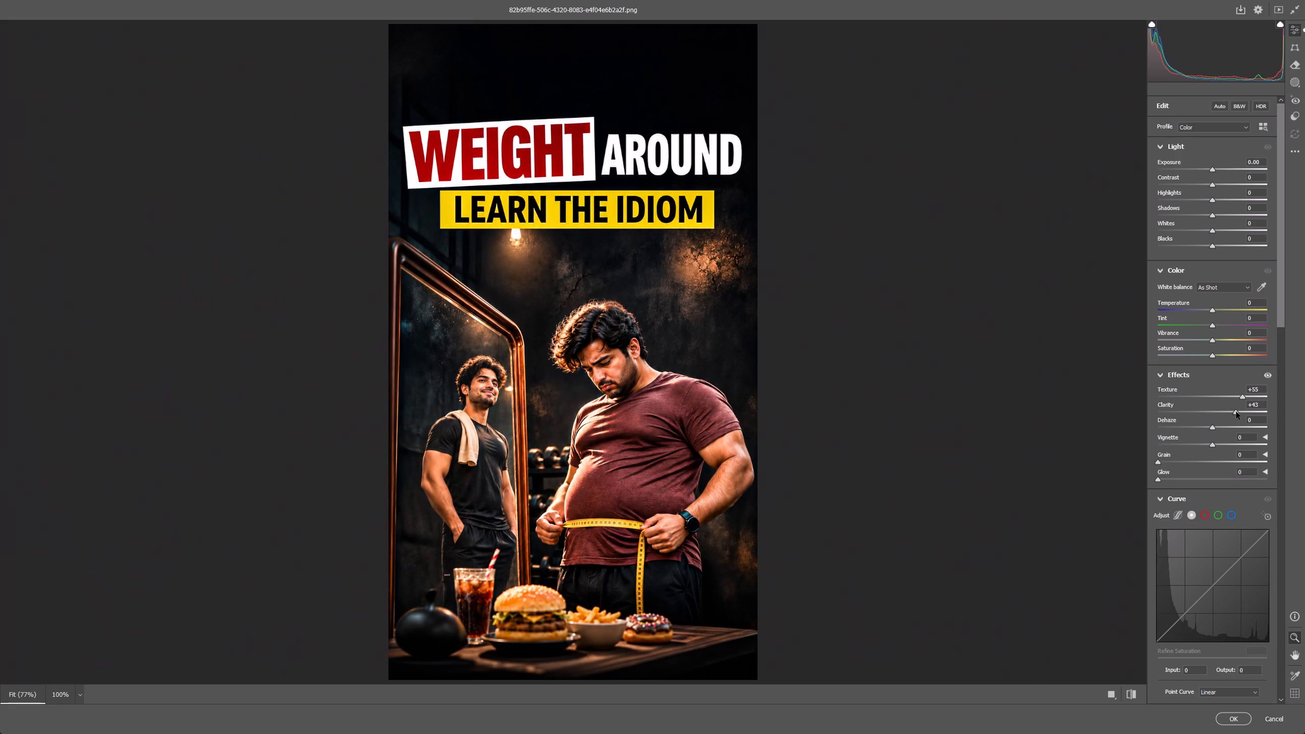
pyautogui.moveTo(1236, 412); pyautogui.dragTo(1234, 412)
pyautogui.moveTo(1210, 429); pyautogui.dragTo(1236, 428)
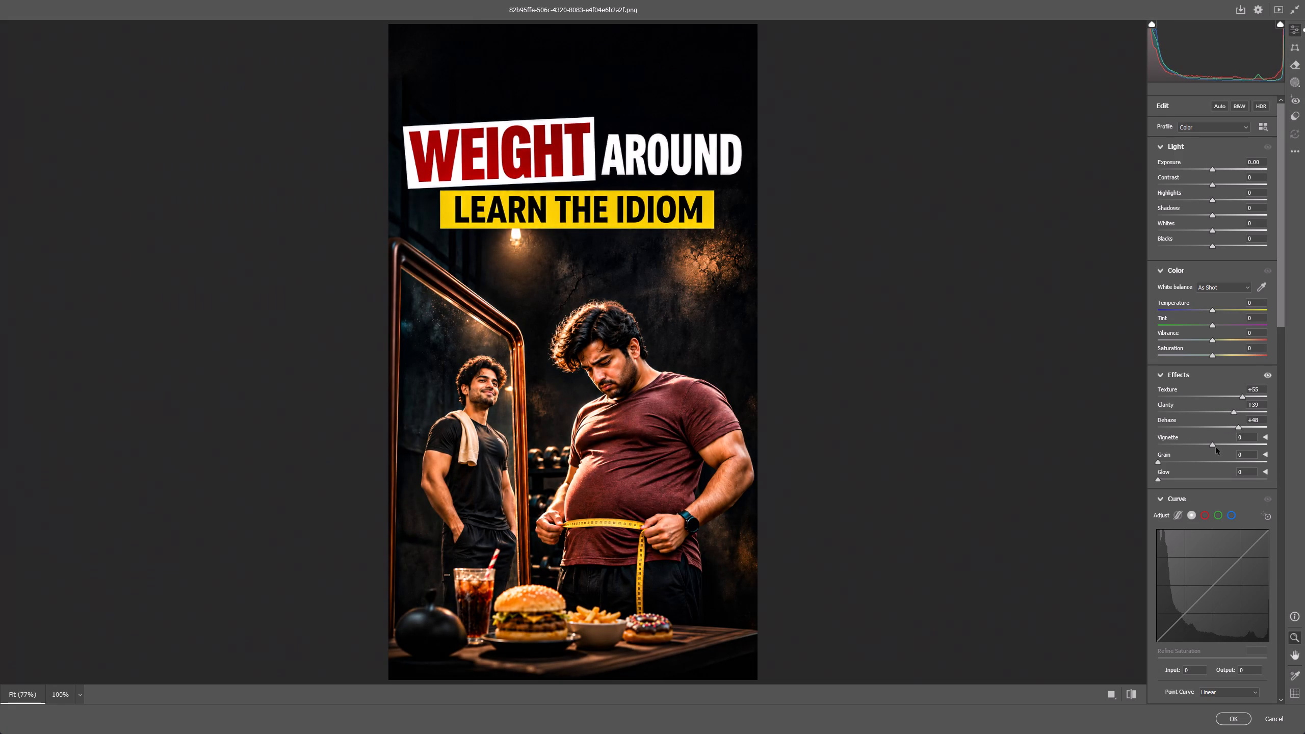
pyautogui.moveTo(1214, 442); pyautogui.dragTo(1207, 440)
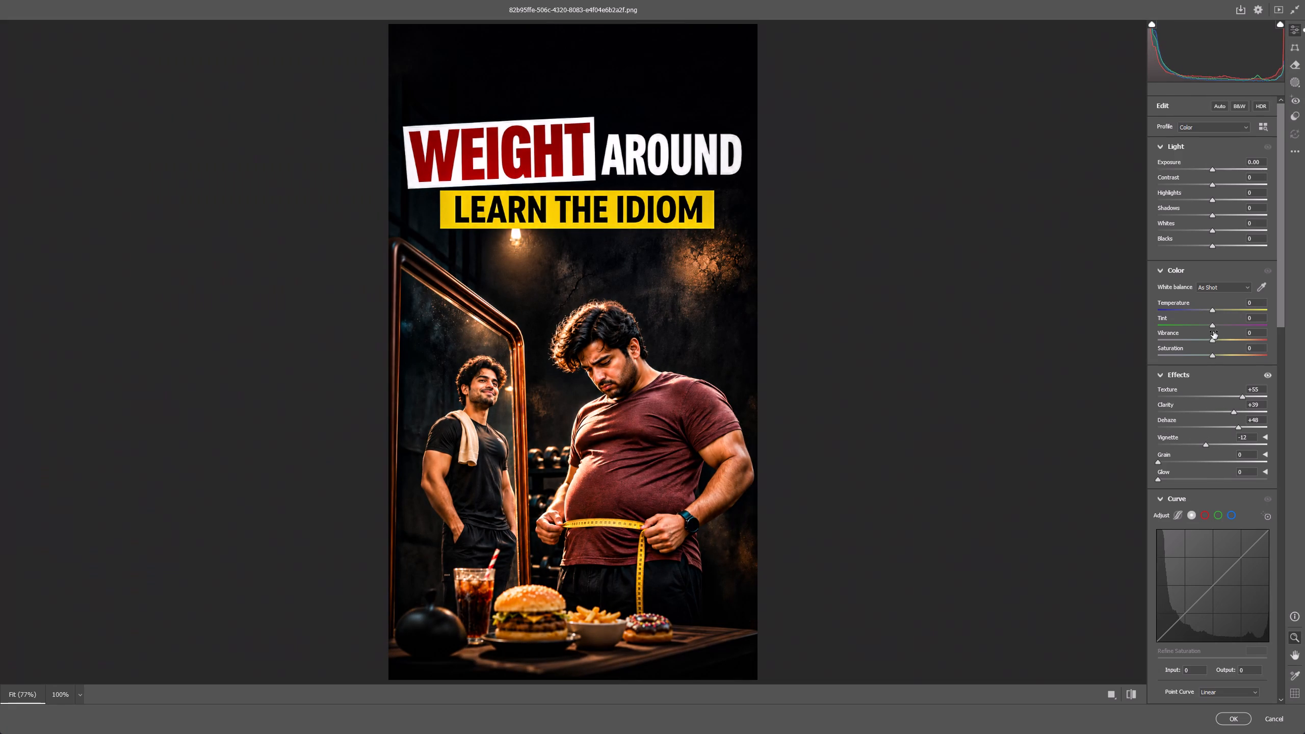
# Set Vibrance +14, Temperature -11, Whites +37, Blacks +32, Contrast -12, Shadows -18 and Exposure +0.15.
pyautogui.moveTo(1213, 339); pyautogui.dragTo(1221, 340)
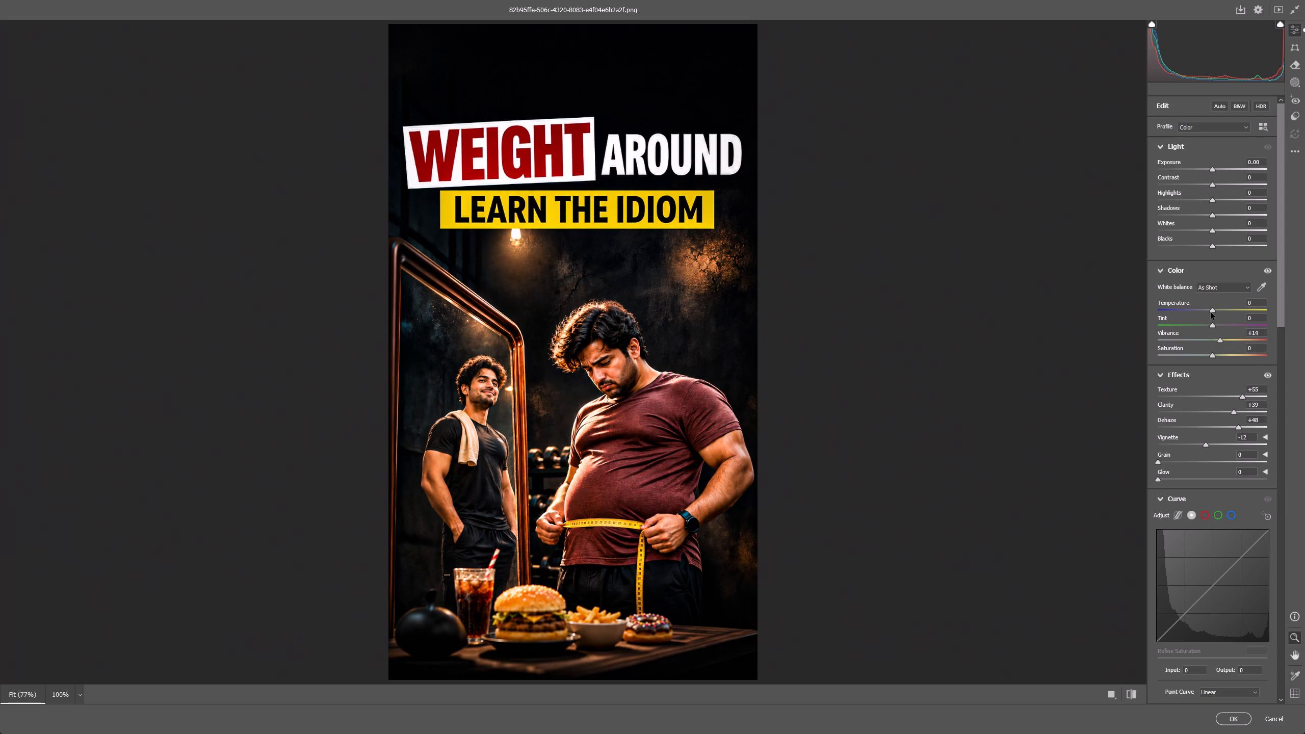
pyautogui.click(1211, 311)
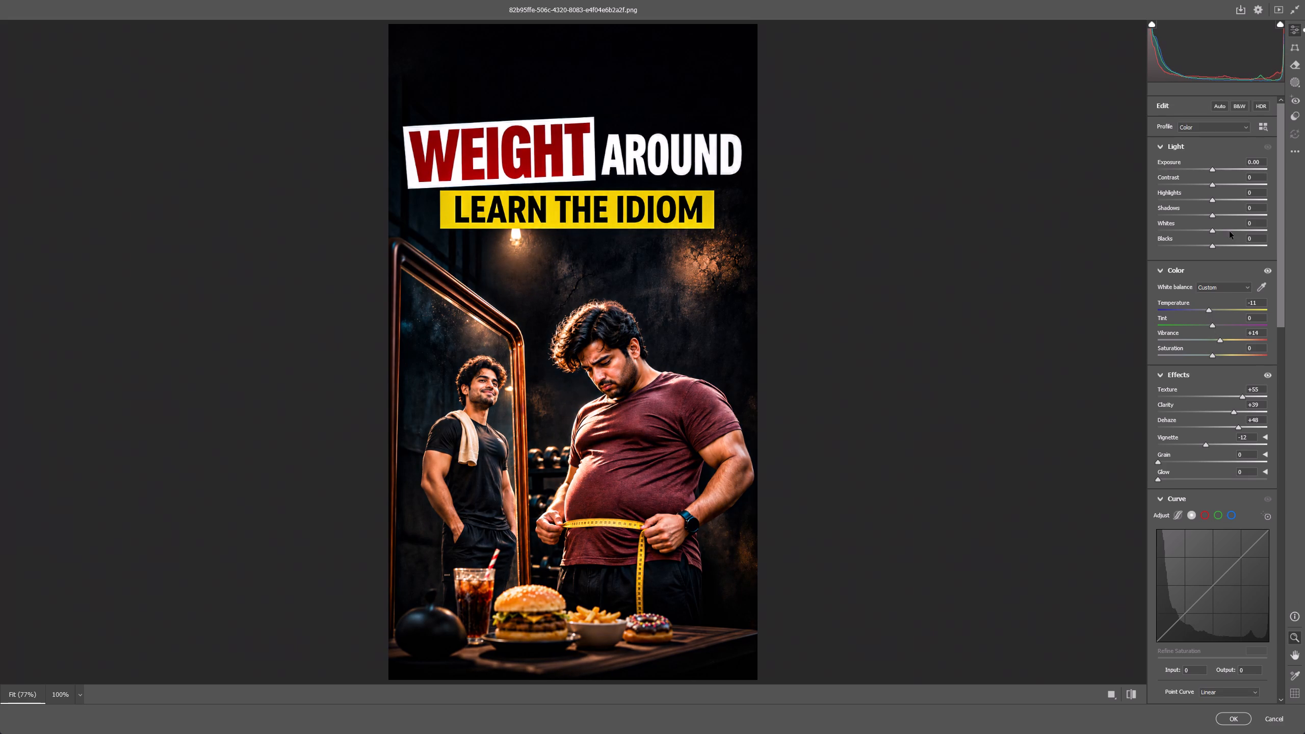
pyautogui.moveTo(1212, 230); pyautogui.dragTo(1232, 231)
pyautogui.moveTo(1212, 246); pyautogui.dragTo(1229, 246)
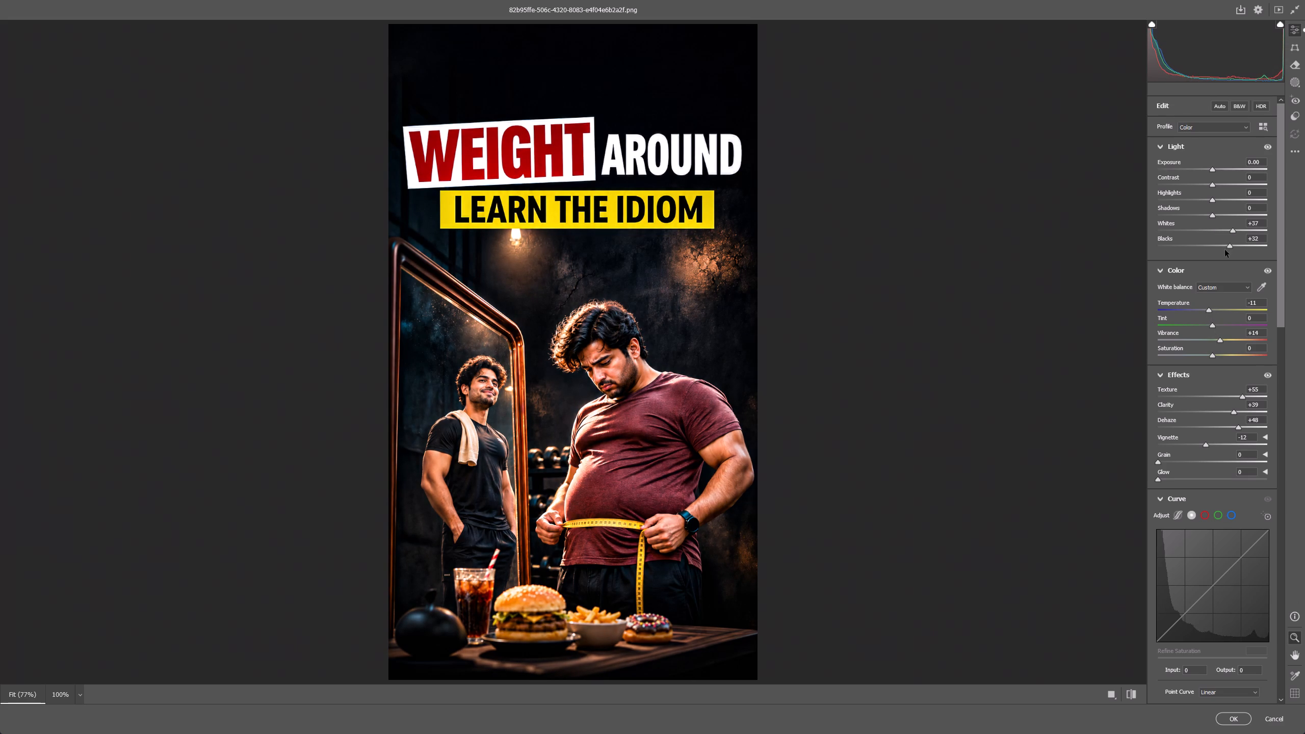
pyautogui.moveTo(1214, 183); pyautogui.dragTo(1212, 187)
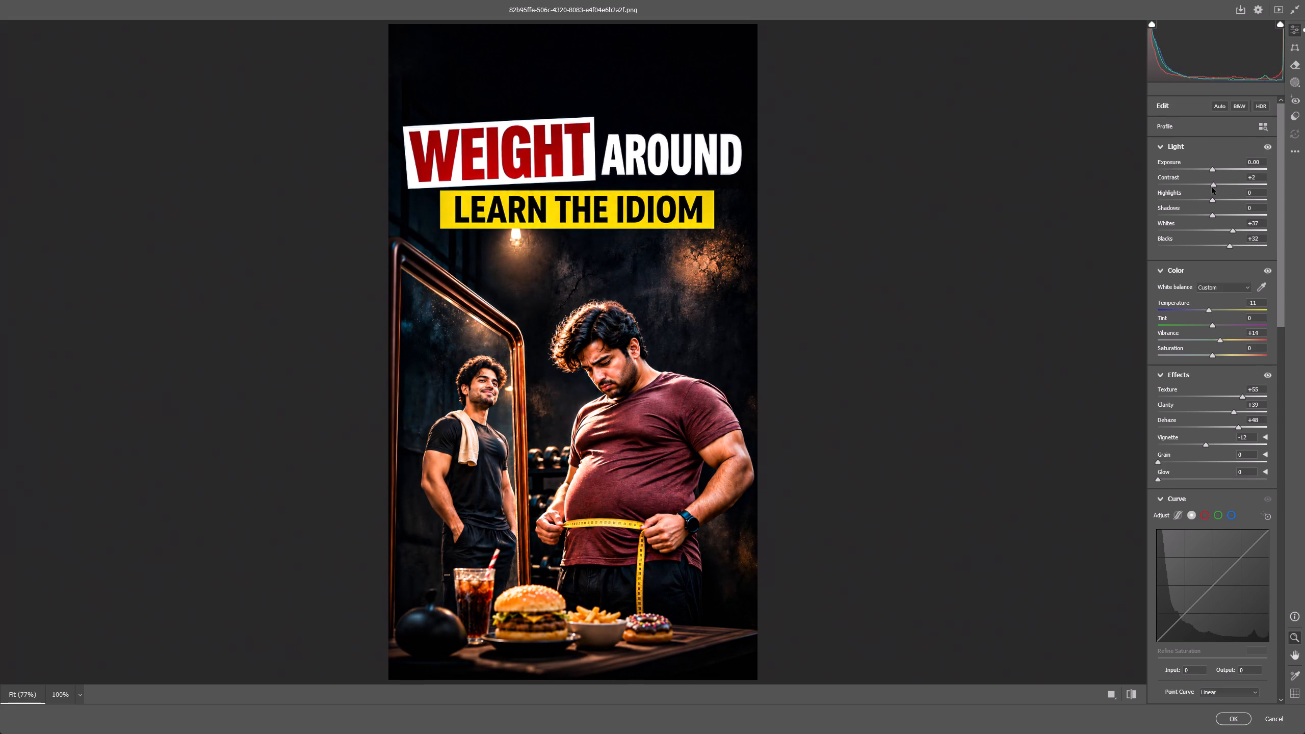
pyautogui.moveTo(1212, 187); pyautogui.dragTo(1207, 187)
pyautogui.moveTo(1213, 217); pyautogui.dragTo(1198, 217)
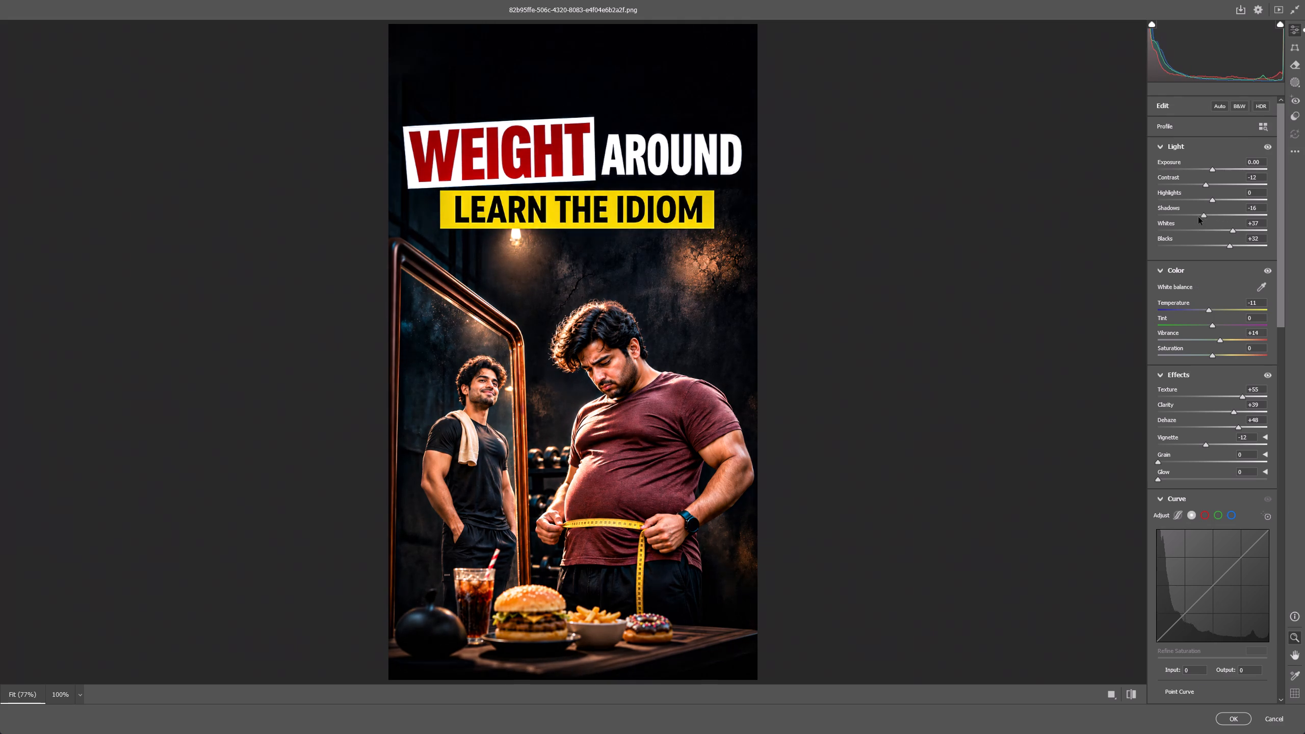
pyautogui.moveTo(1198, 217); pyautogui.dragTo(1204, 218)
pyautogui.click(1214, 168)
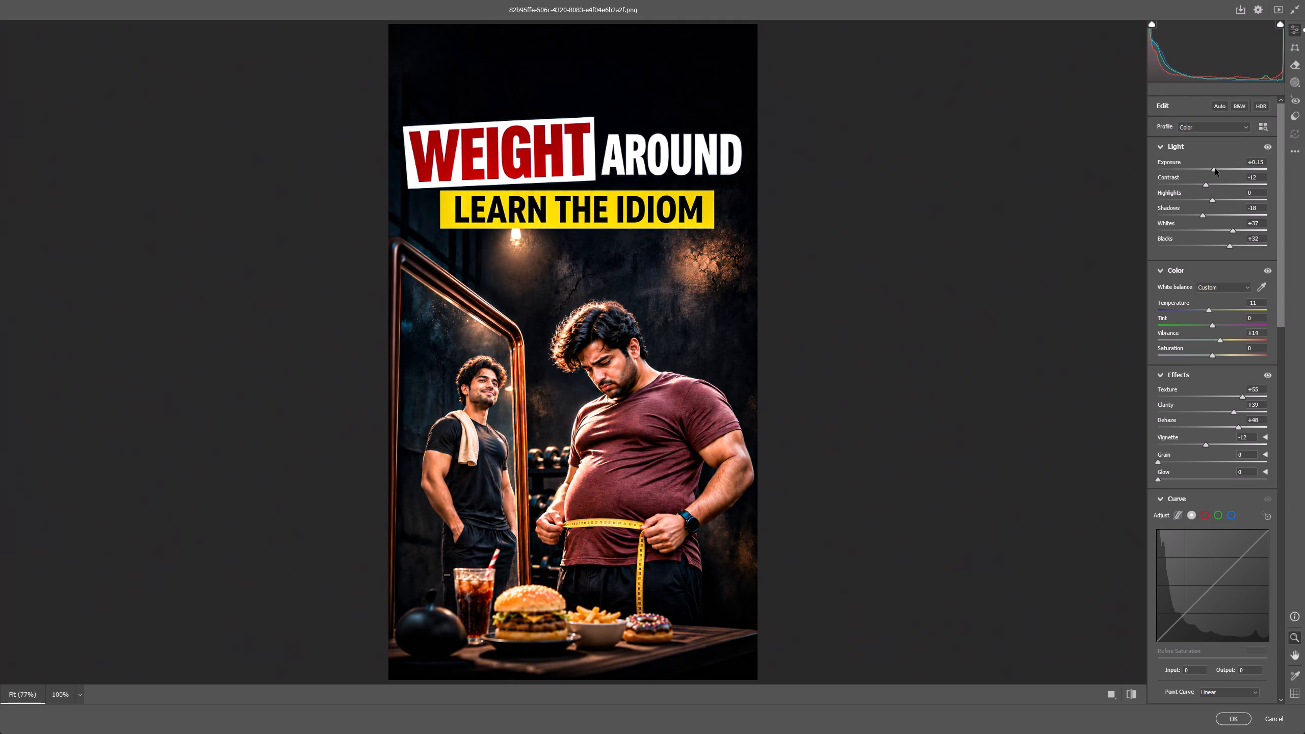
# Set Glow to 4 and add a moderate amount of Grain to the cover image.
pyautogui.scroll(-6, 1215, 295)
pyautogui.scroll(4, 1165, 189)
pyautogui.moveTo(1162, 352); pyautogui.dragTo(1164, 352)
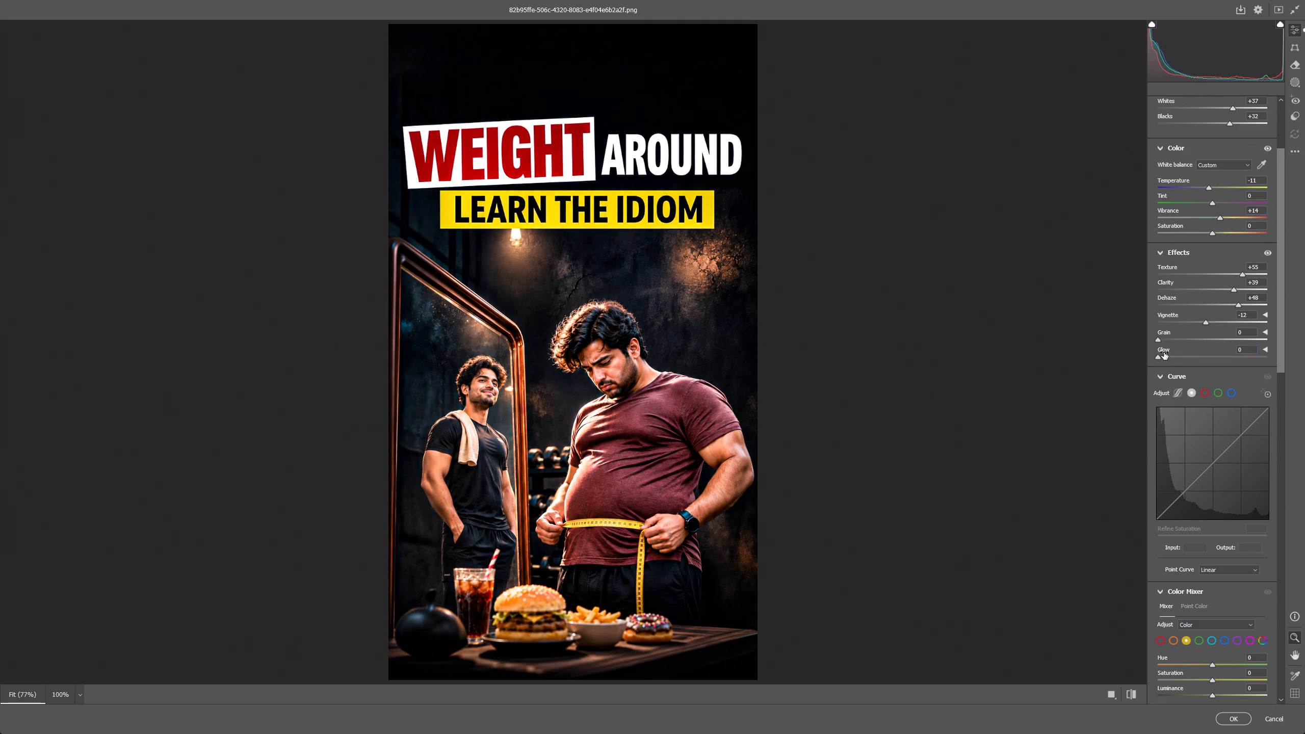
pyautogui.moveTo(1164, 352); pyautogui.dragTo(1170, 353)
pyautogui.moveTo(1172, 353); pyautogui.dragTo(1166, 353)
pyautogui.moveTo(1165, 335); pyautogui.dragTo(1168, 336)
pyautogui.moveTo(1168, 336); pyautogui.dragTo(1181, 336)
pyautogui.moveTo(1190, 338); pyautogui.dragTo(1199, 338)
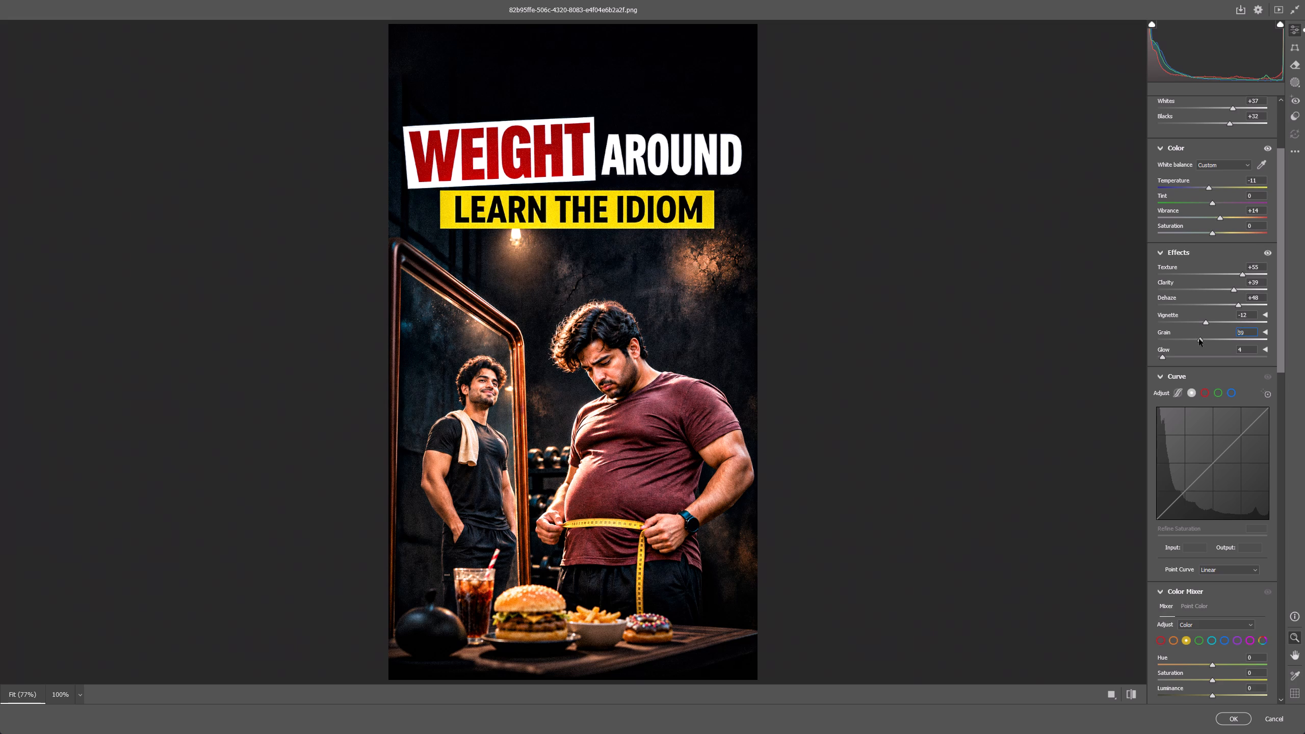
pyautogui.scroll(-5, 1186, 343)
pyautogui.scroll(4, 1197, 270)
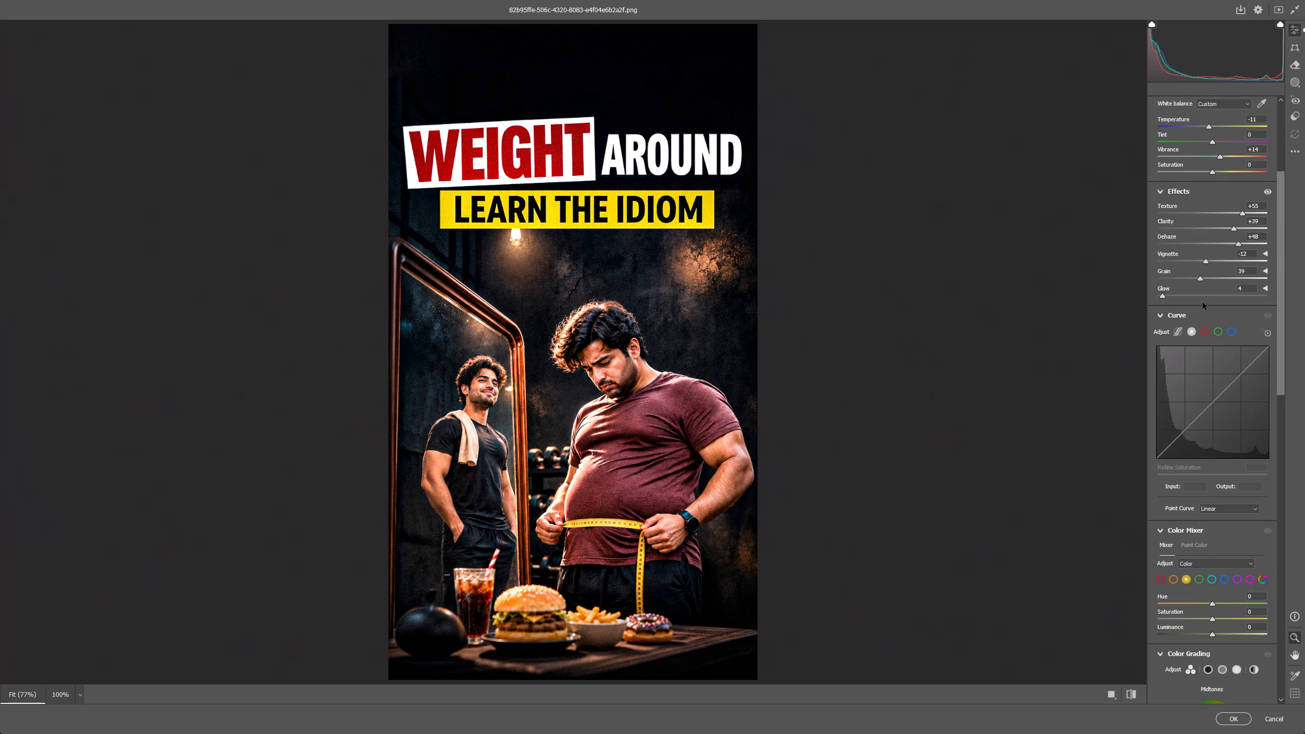
pyautogui.moveTo(1199, 278); pyautogui.dragTo(1186, 279)
# Add slight Sharpening and a little Noise Reduction, and apply the Camera Raw adjustments to the Background layer.
pyautogui.scroll(-7, 1187, 372)
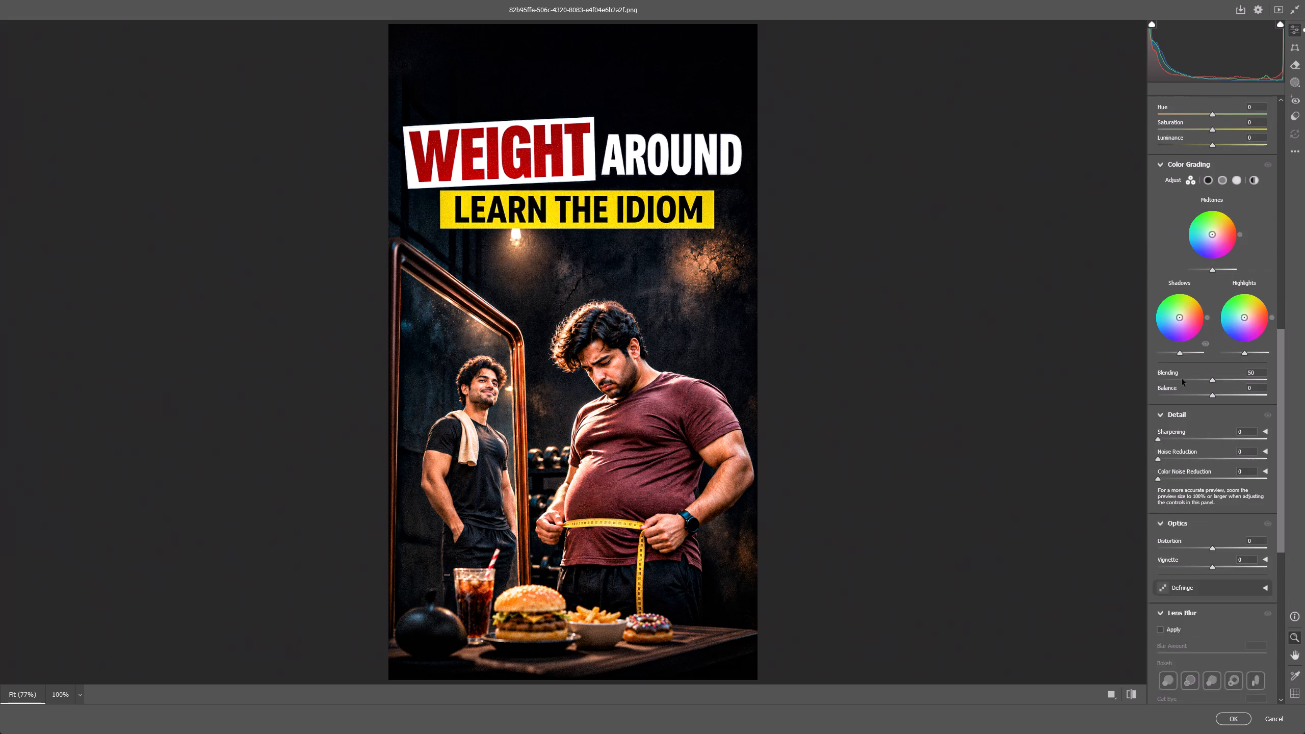
pyautogui.scroll(-2, 1182, 379)
pyautogui.moveTo(1173, 380); pyautogui.dragTo(1183, 380)
pyautogui.moveTo(1165, 397); pyautogui.dragTo(1171, 397)
pyautogui.click(1238, 717)
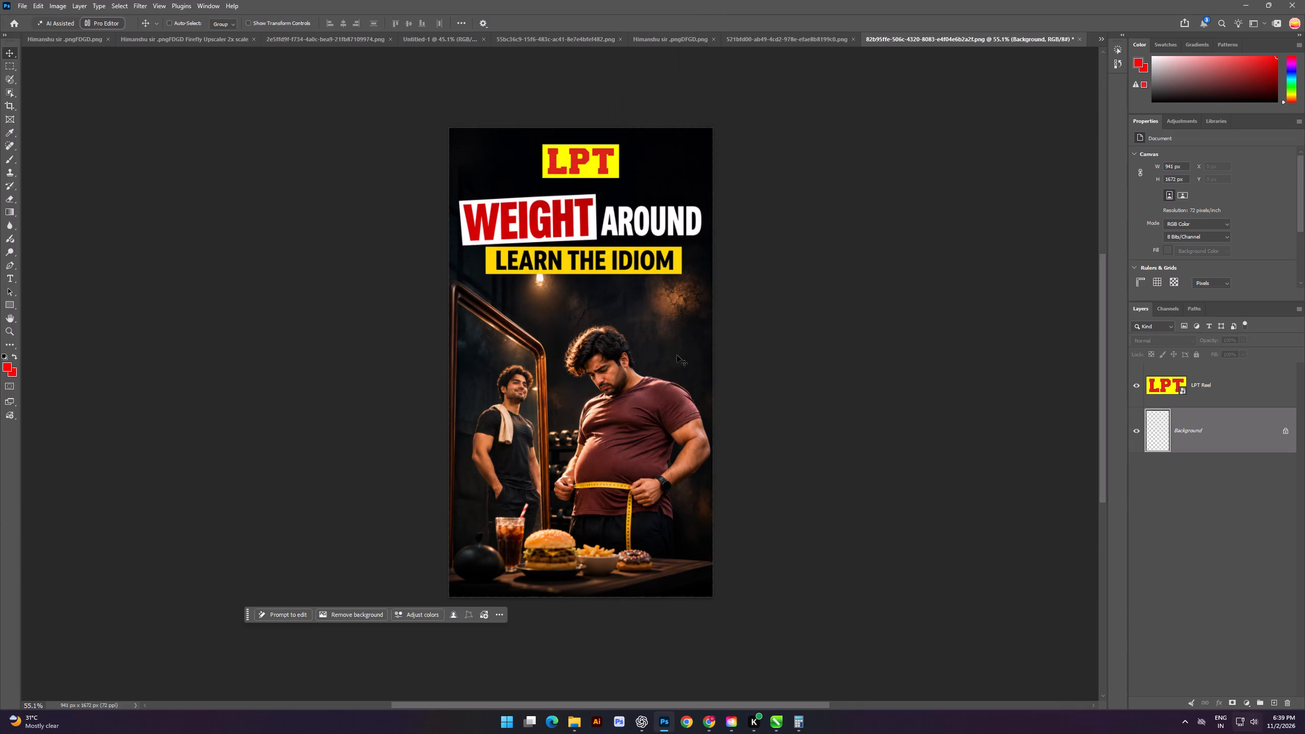
# Quick-export the finished cover with the LPT logo as a PNG.
pyautogui.scroll(1, 597, 289)
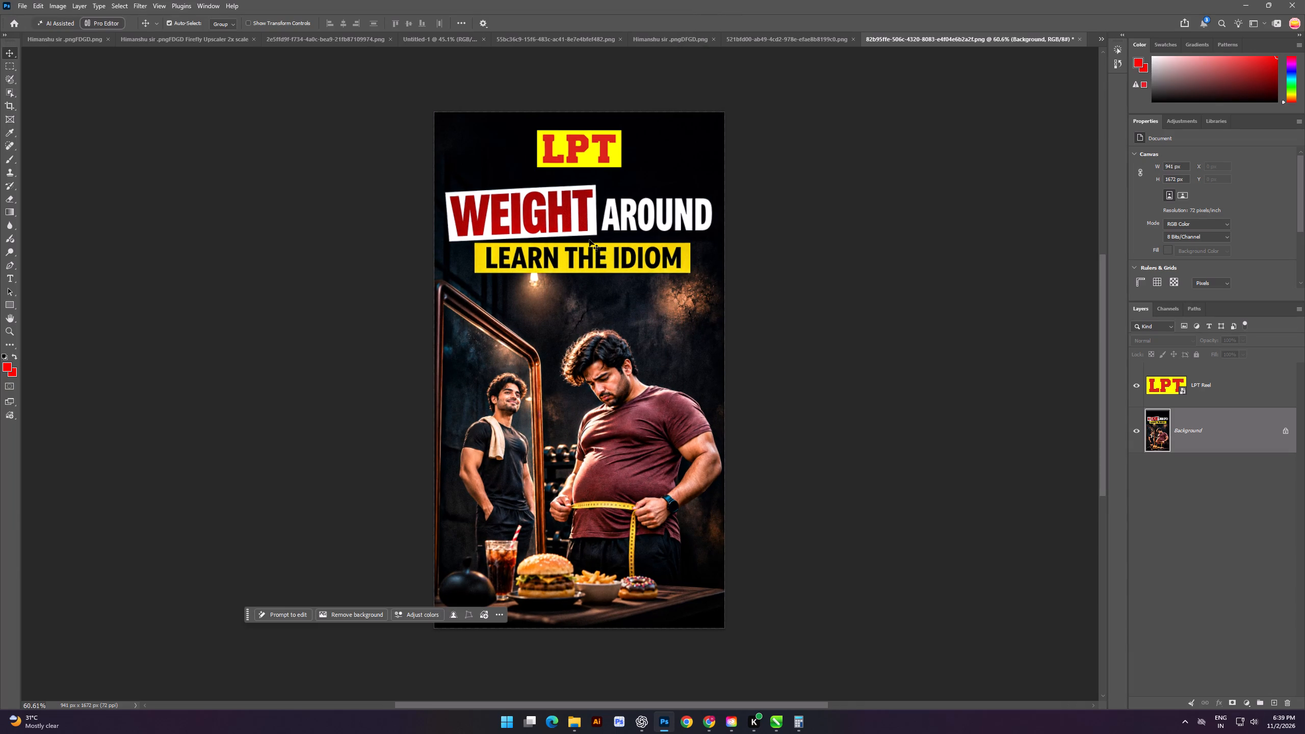
pyautogui.click(25, 0)
pyautogui.click(67, 188)
pyautogui.click(186, 187)
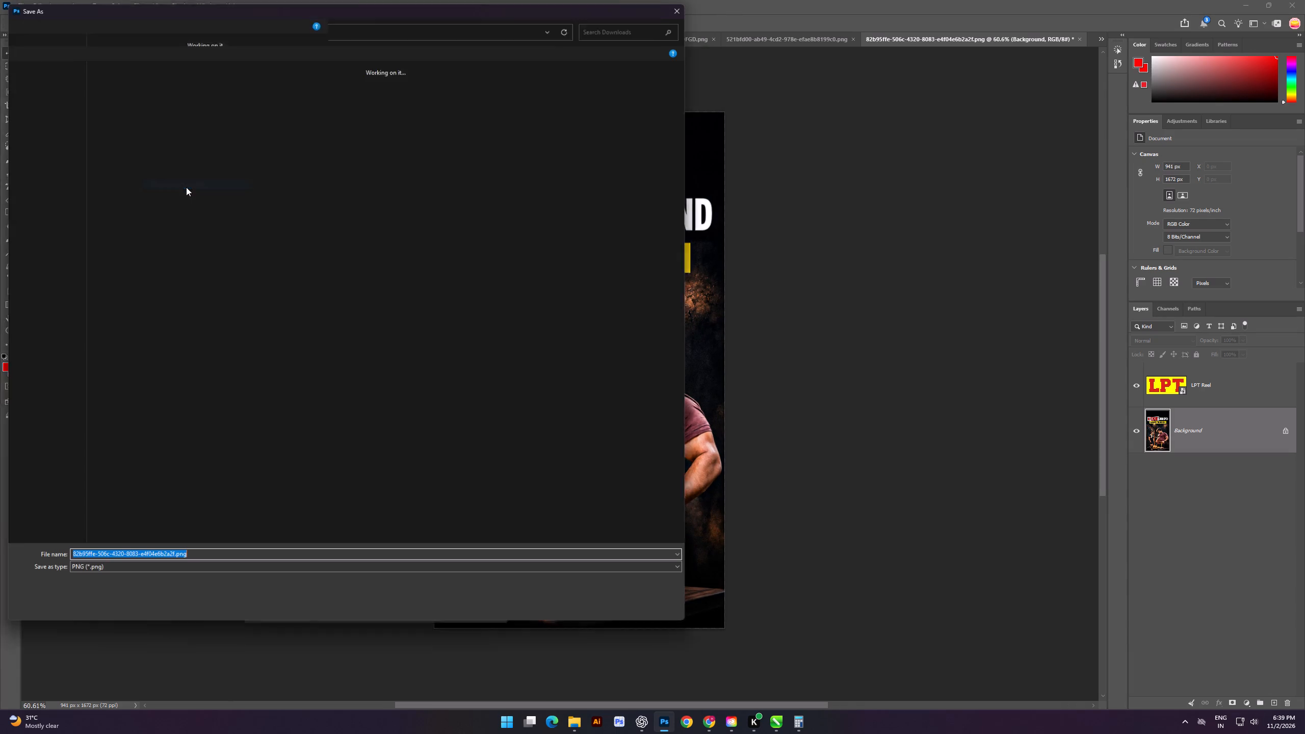
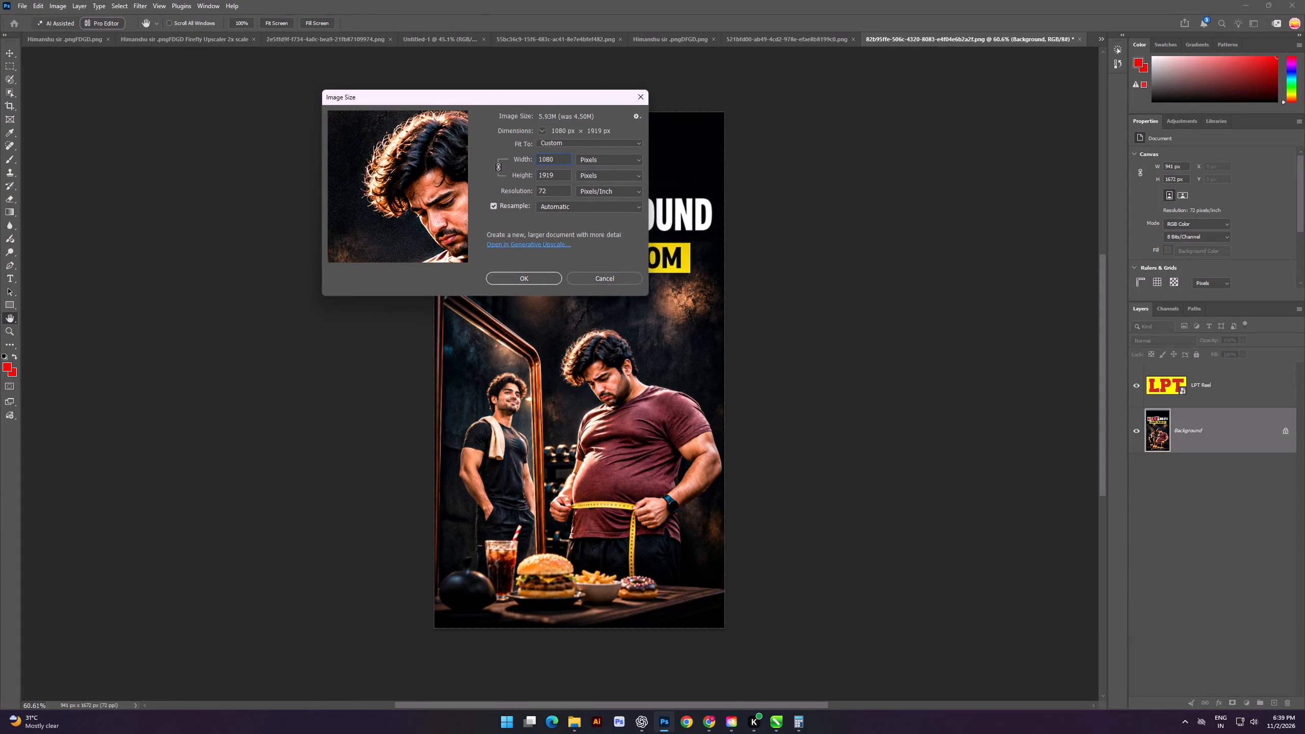
# Set the cover's resolution to 118 pixels/inch with resampling on and apply the new image size.
pyautogui.moveTo(555, 191); pyautogui.dragTo(517, 196)
pyautogui.write('110')
pyautogui.press('BackSpace')
pyautogui.press('BackSpace')
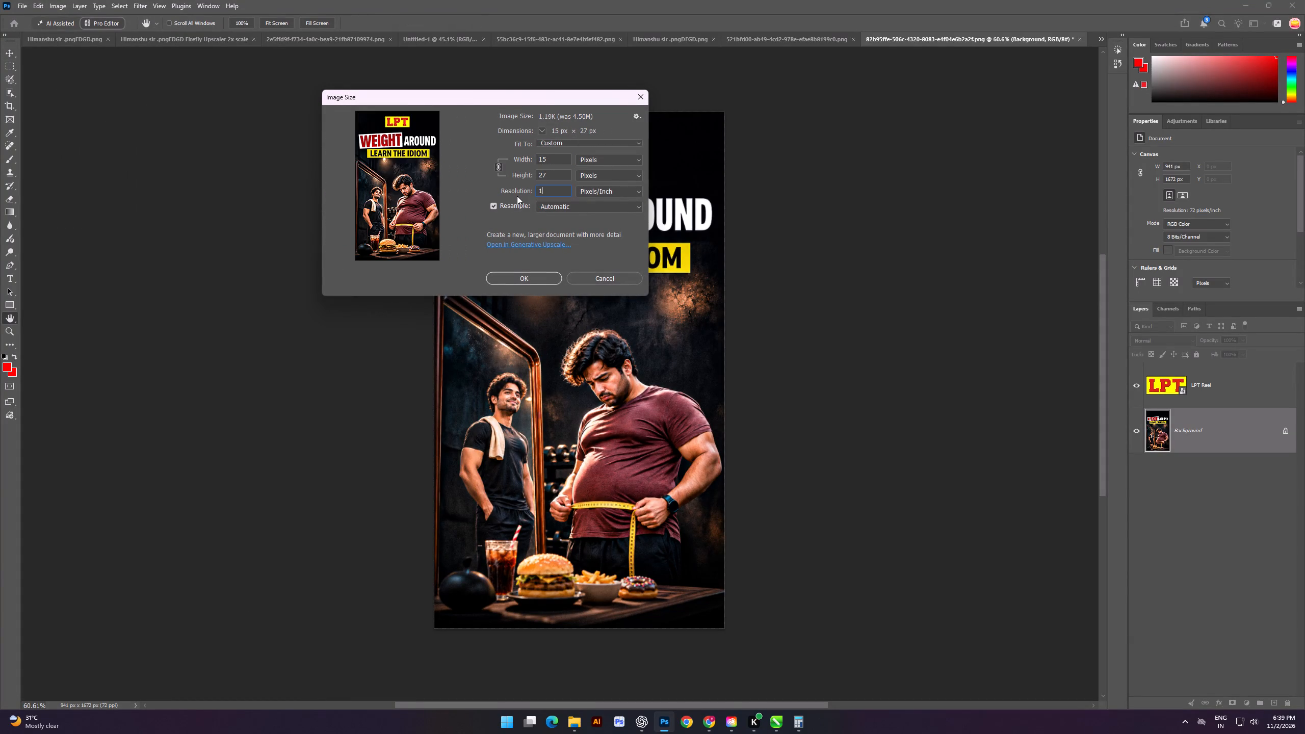
pyautogui.write('18')
pyautogui.press('Return')
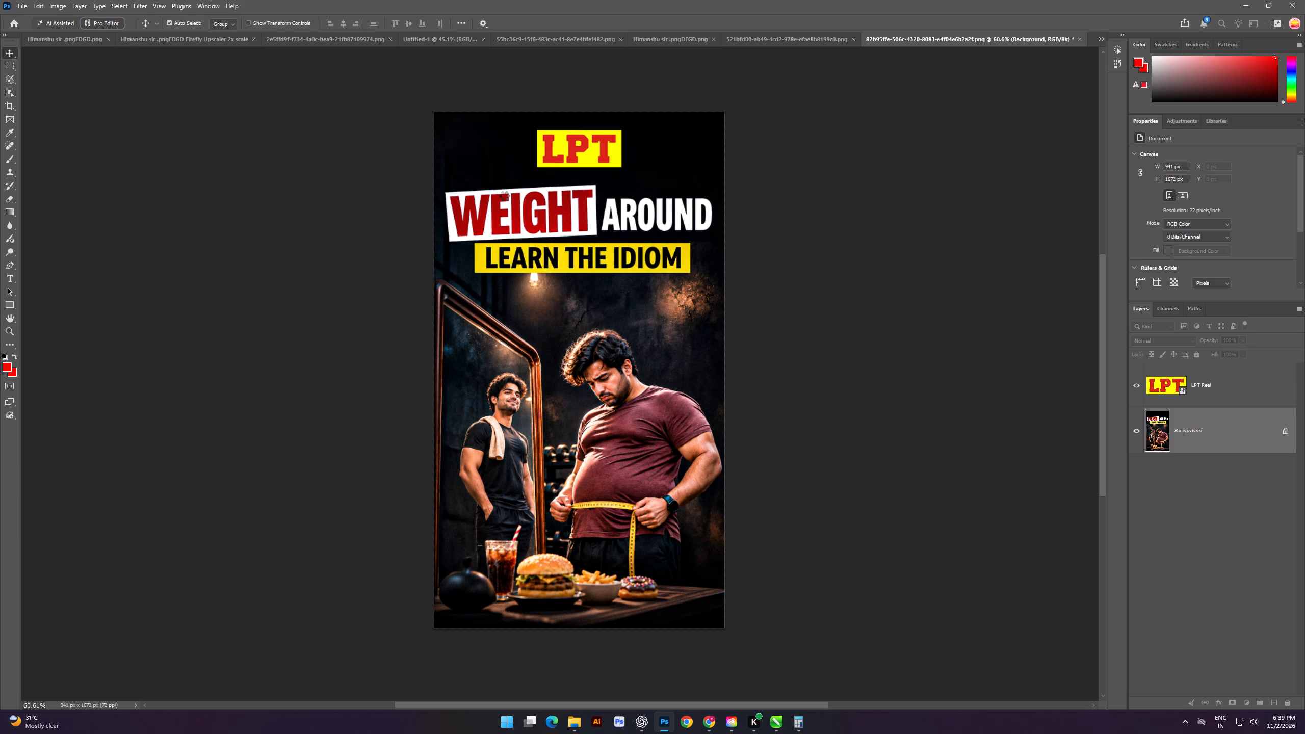
# Quick-export the resized Weight Around cover as a PNG to the Downloads folder.
pyautogui.click(16, 2)
pyautogui.click(59, 180)
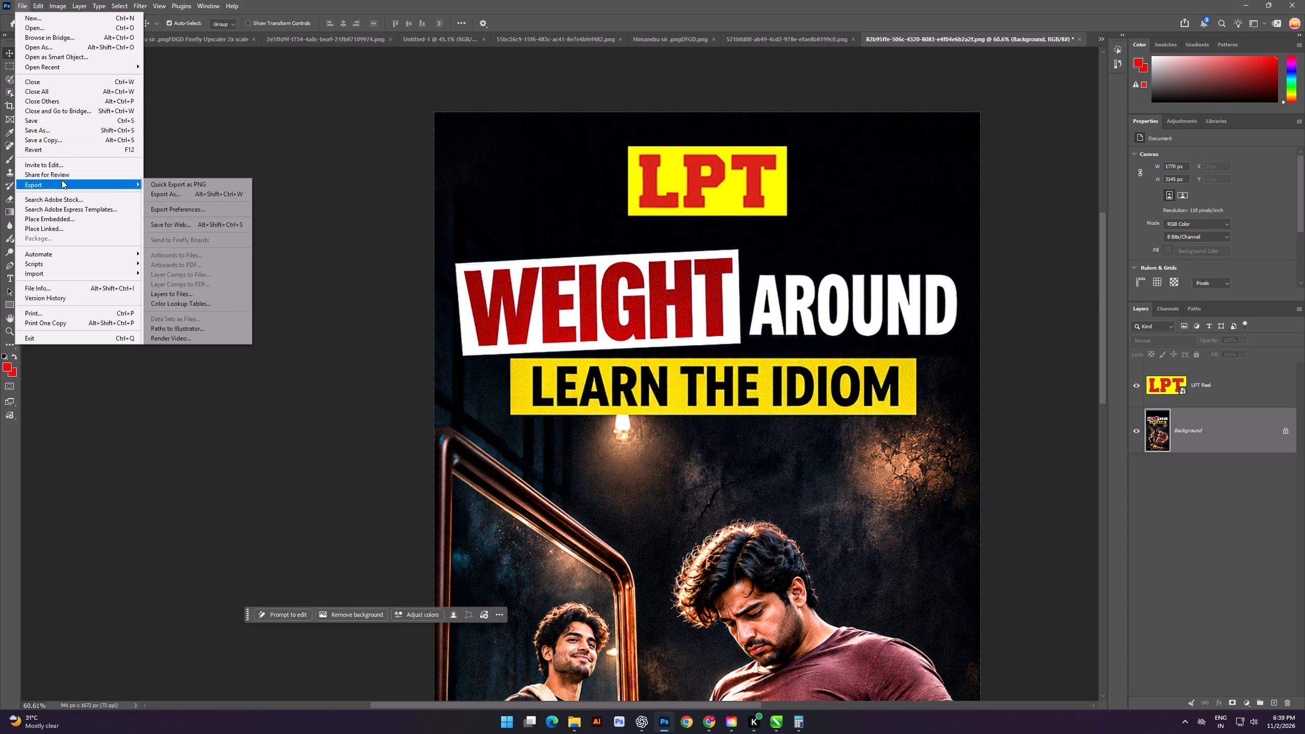
pyautogui.click(159, 177)
pyautogui.click(22, 0)
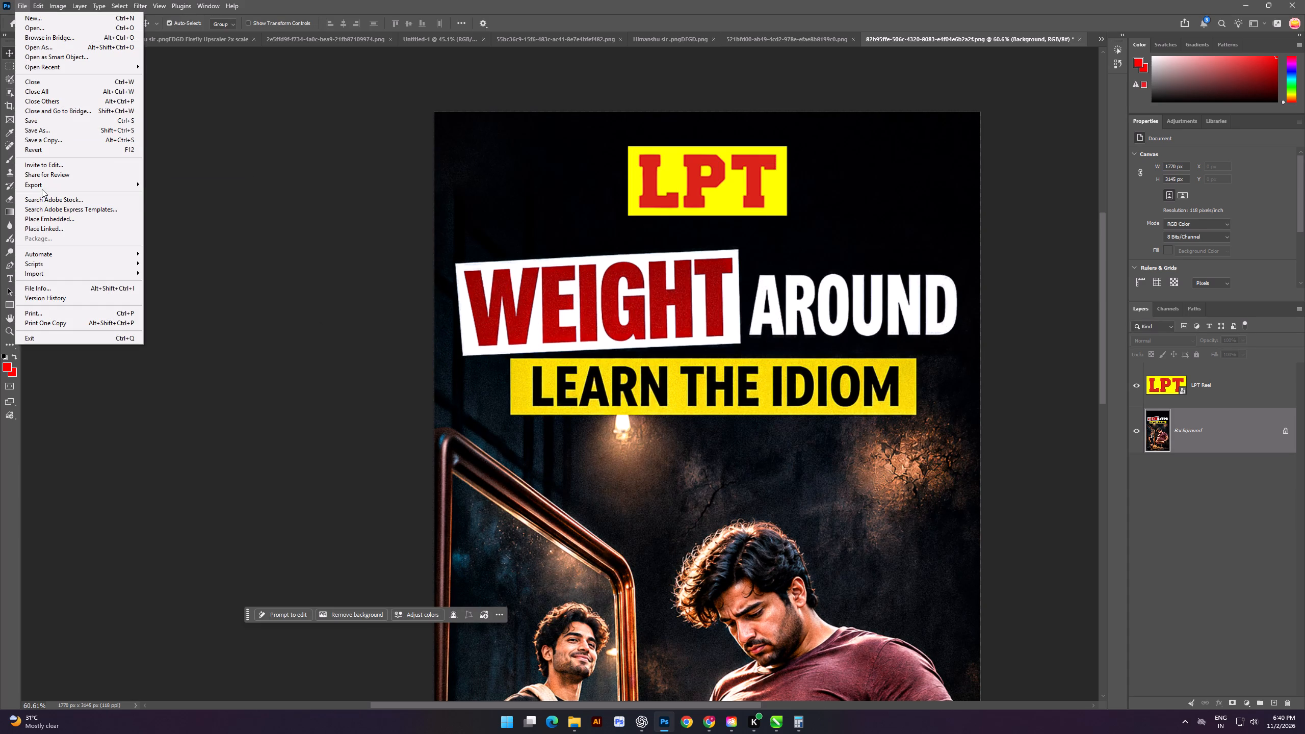
pyautogui.click(157, 183)
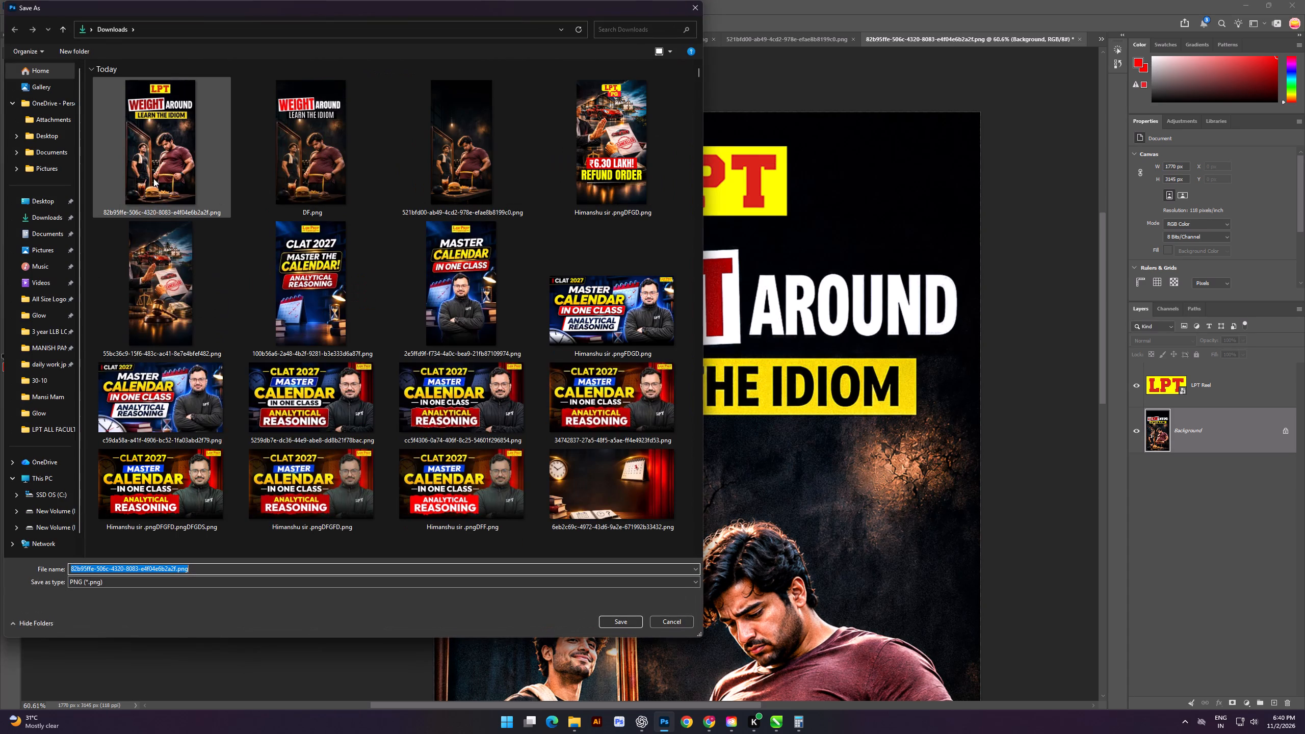
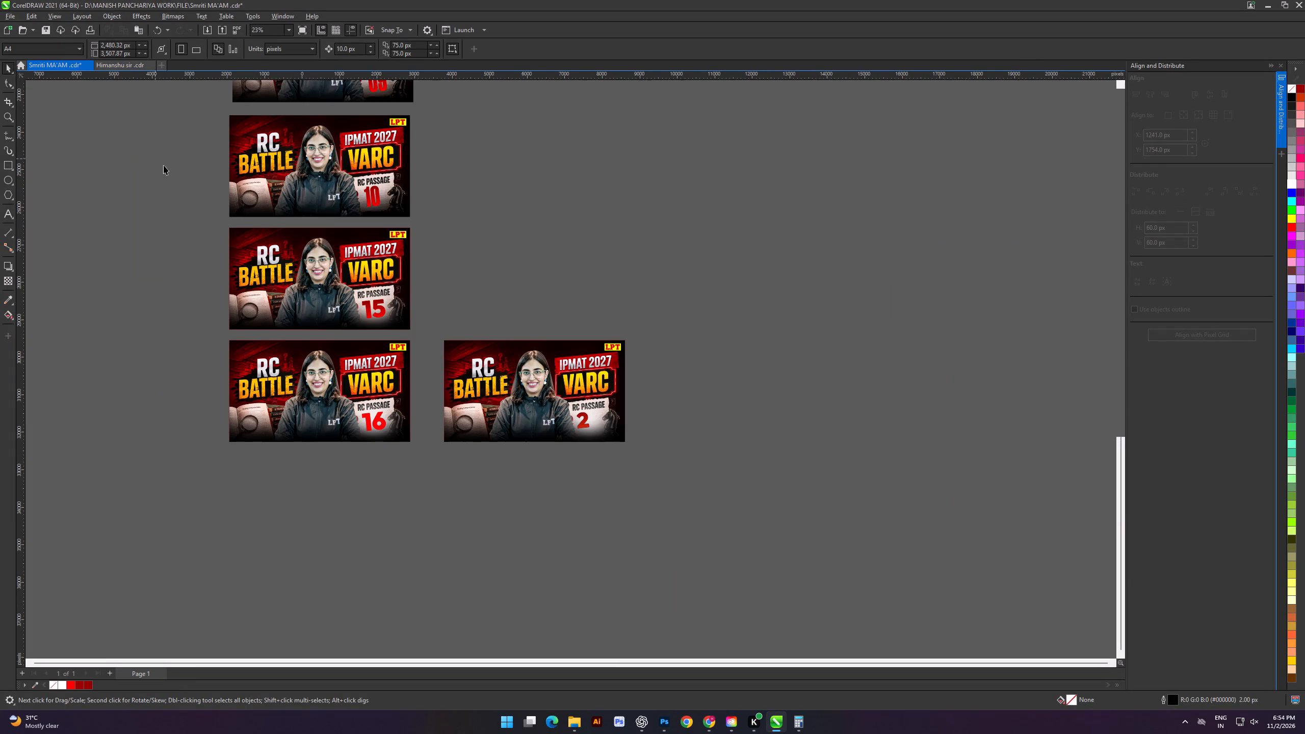
# Save the Smriti MA AM.cdr drawing with the RC Battle thumbnails in CorelDRAW.
pyautogui.click(201, 219)
pyautogui.hotkey('ctrl', 's')
pyautogui.hotkey('ctrl', 's')
pyautogui.hotkey('ctrl', 's')
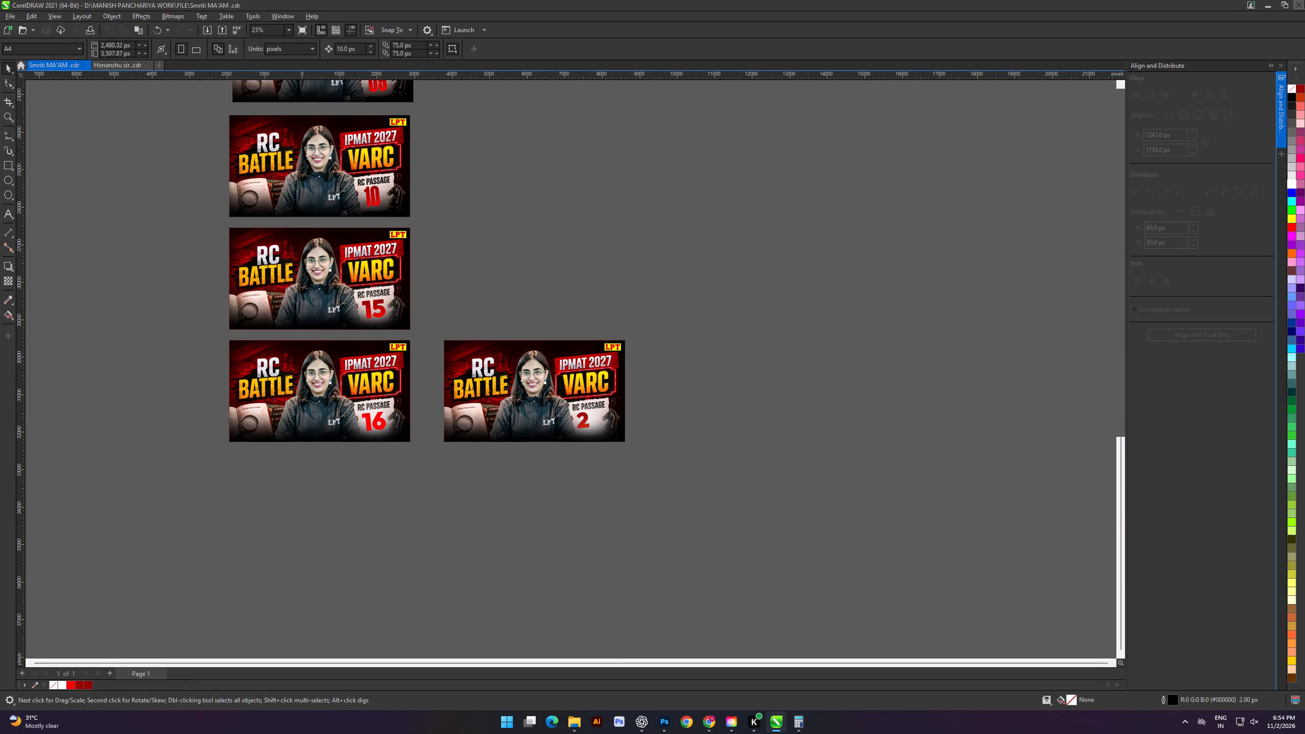
# Close CorelDRAW.
pyautogui.click(1304, 0)
pyautogui.tripleClick(1297, 7)
pyautogui.tripleClick(1296, 7)
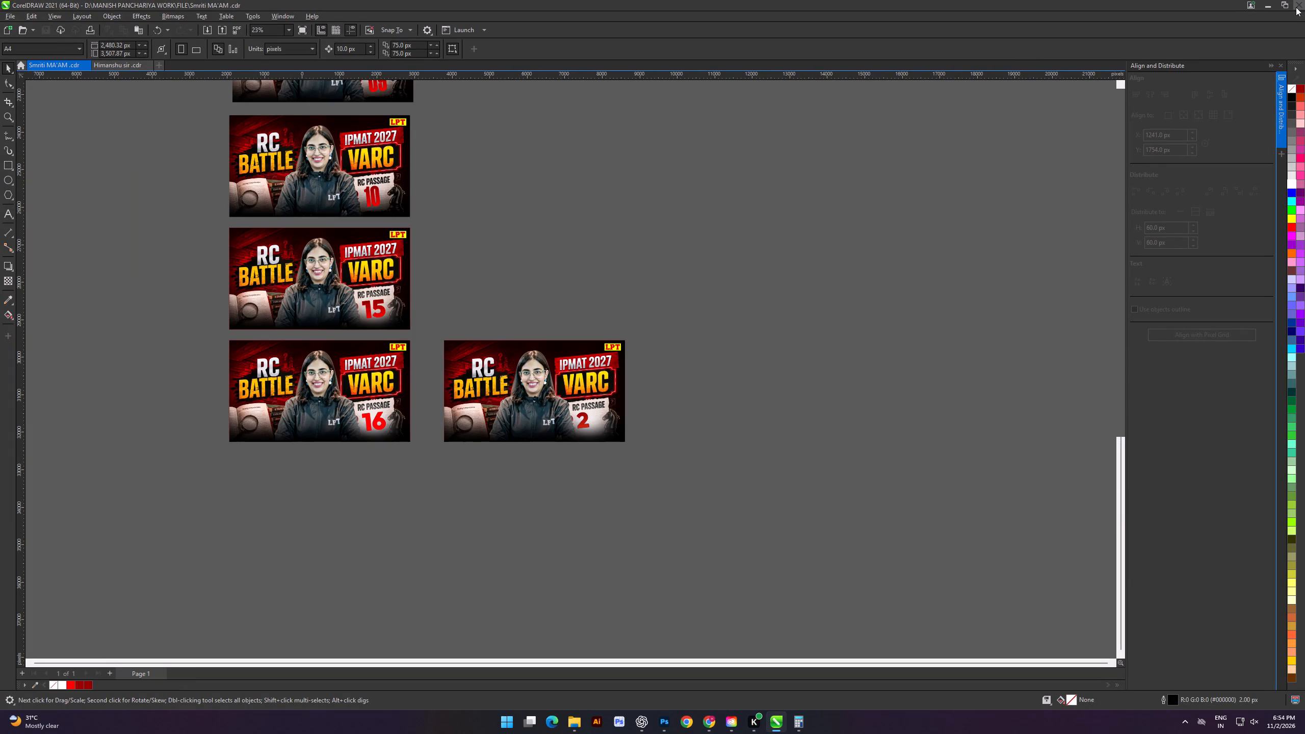
pyautogui.doubleClick(1296, 7)
pyautogui.click(1290, 13)
# Switch to Photoshop and review the open documents one by one, ending on The Corporate Law Career thumbnail.
pyautogui.click(668, 732)
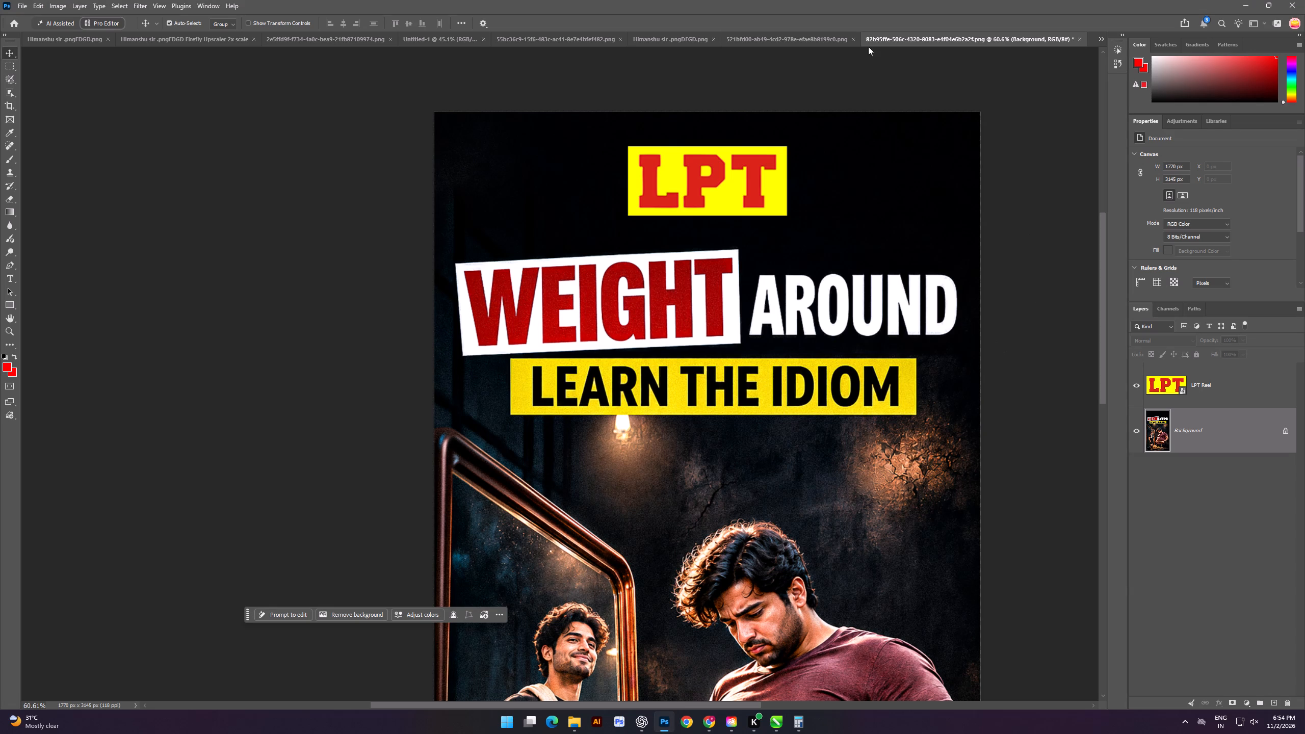
pyautogui.click(811, 40)
pyautogui.click(635, 38)
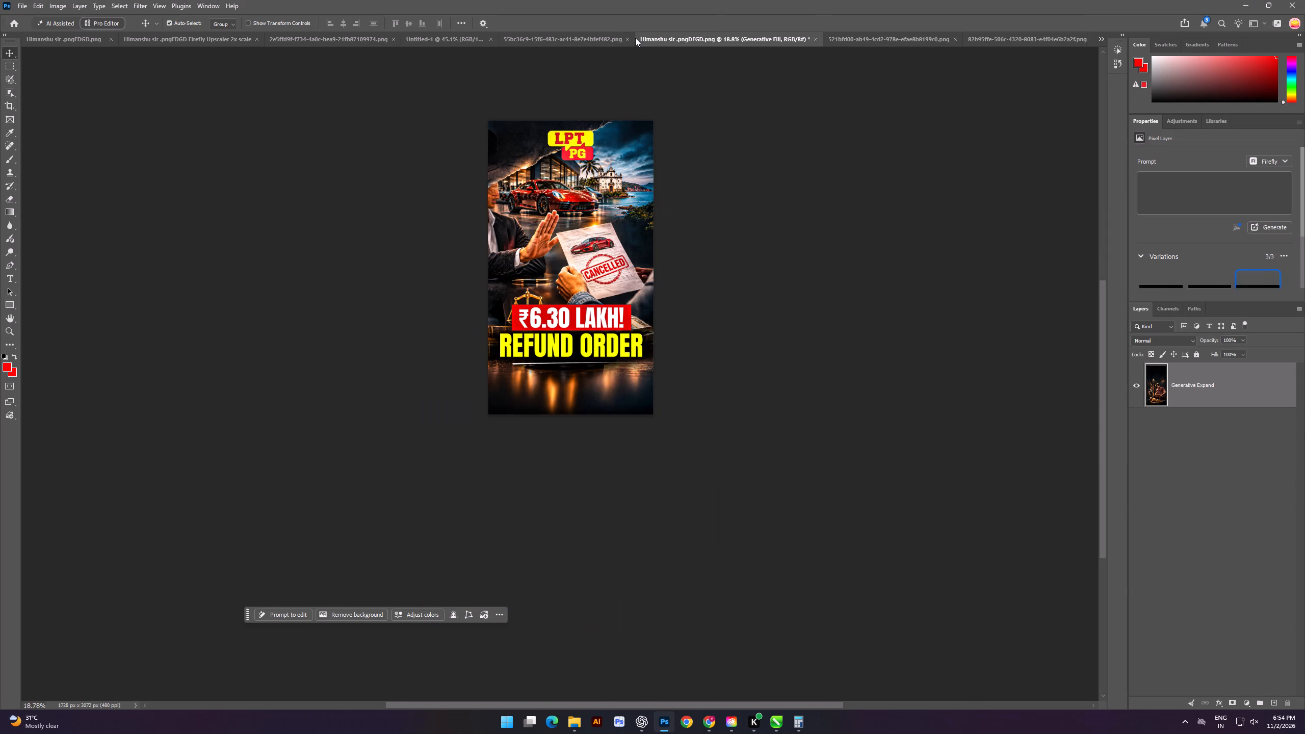
pyautogui.click(566, 40)
pyautogui.click(444, 43)
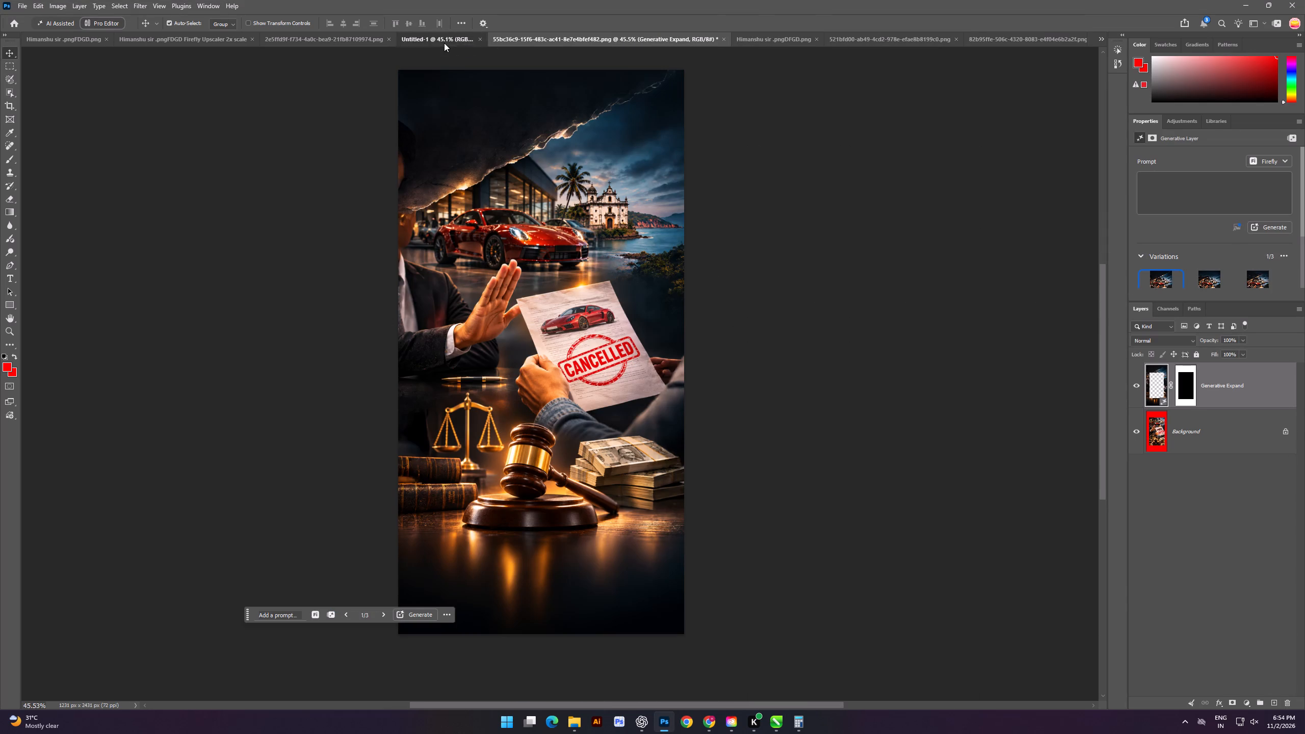
pyautogui.click(333, 43)
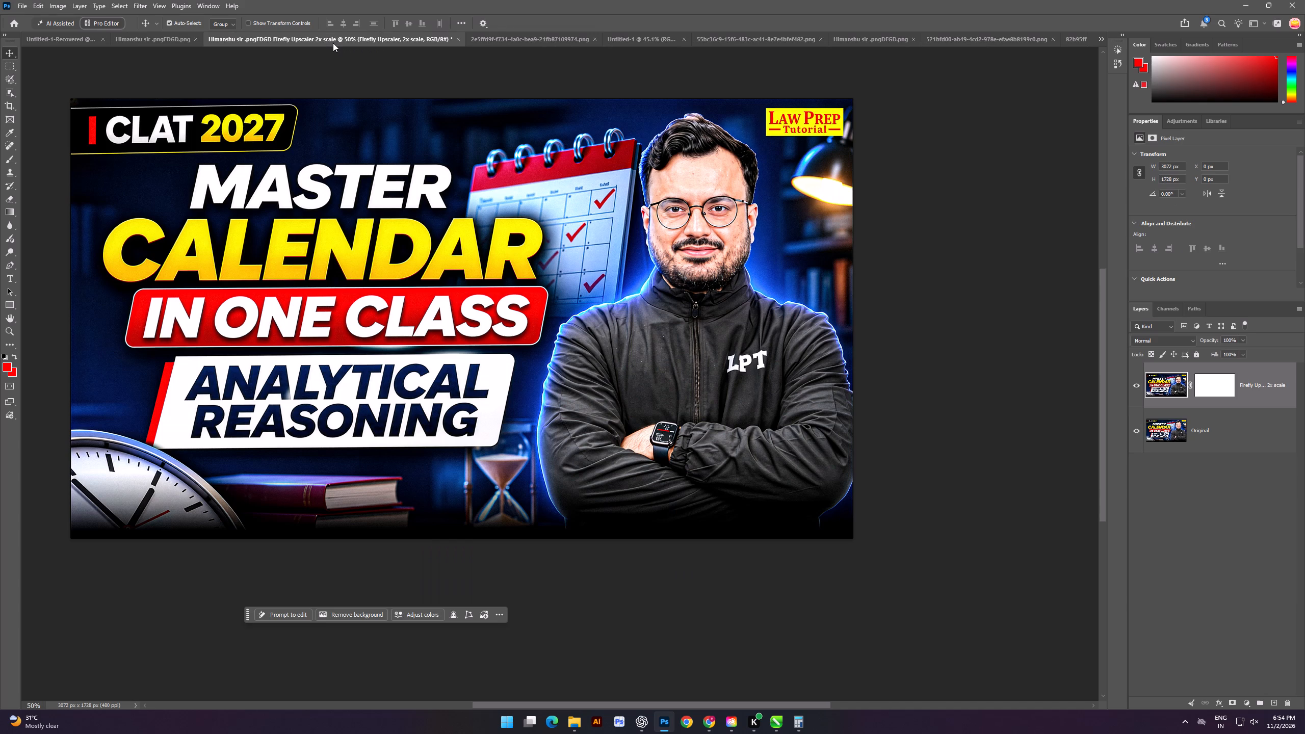
pyautogui.click(140, 38)
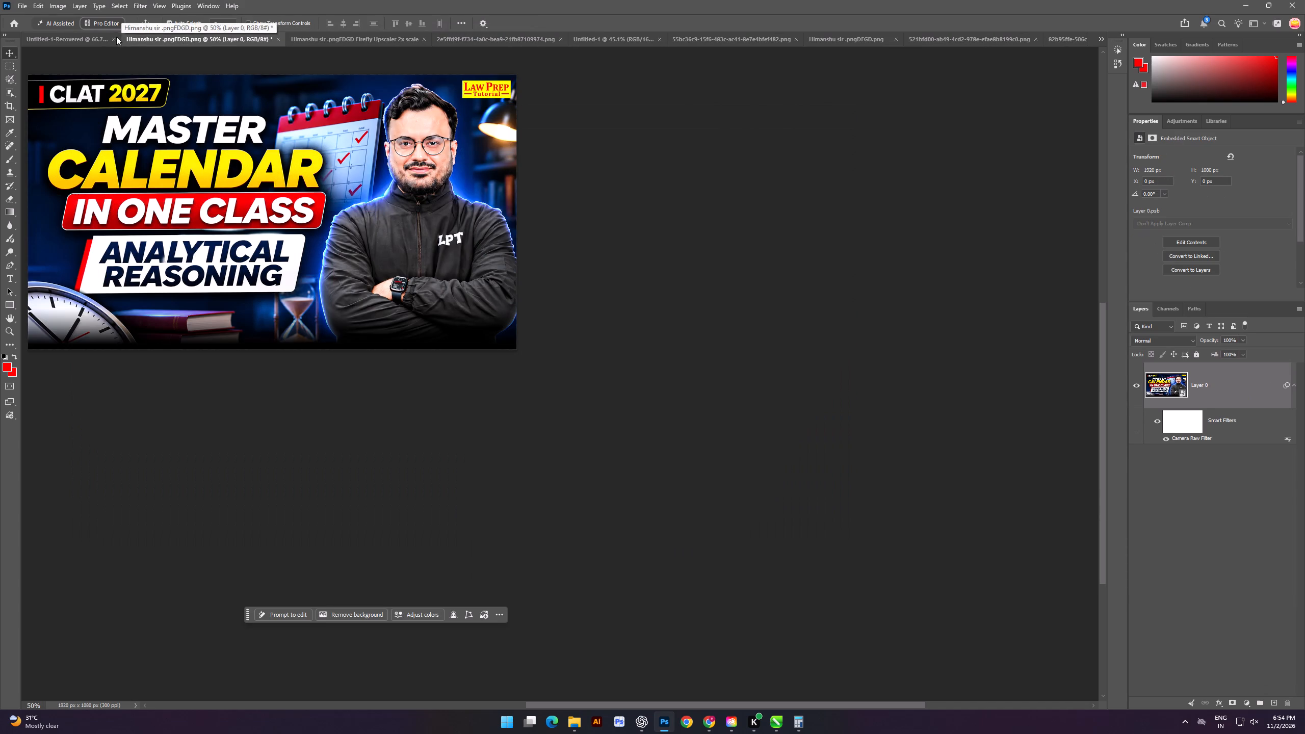
pyautogui.click(66, 37)
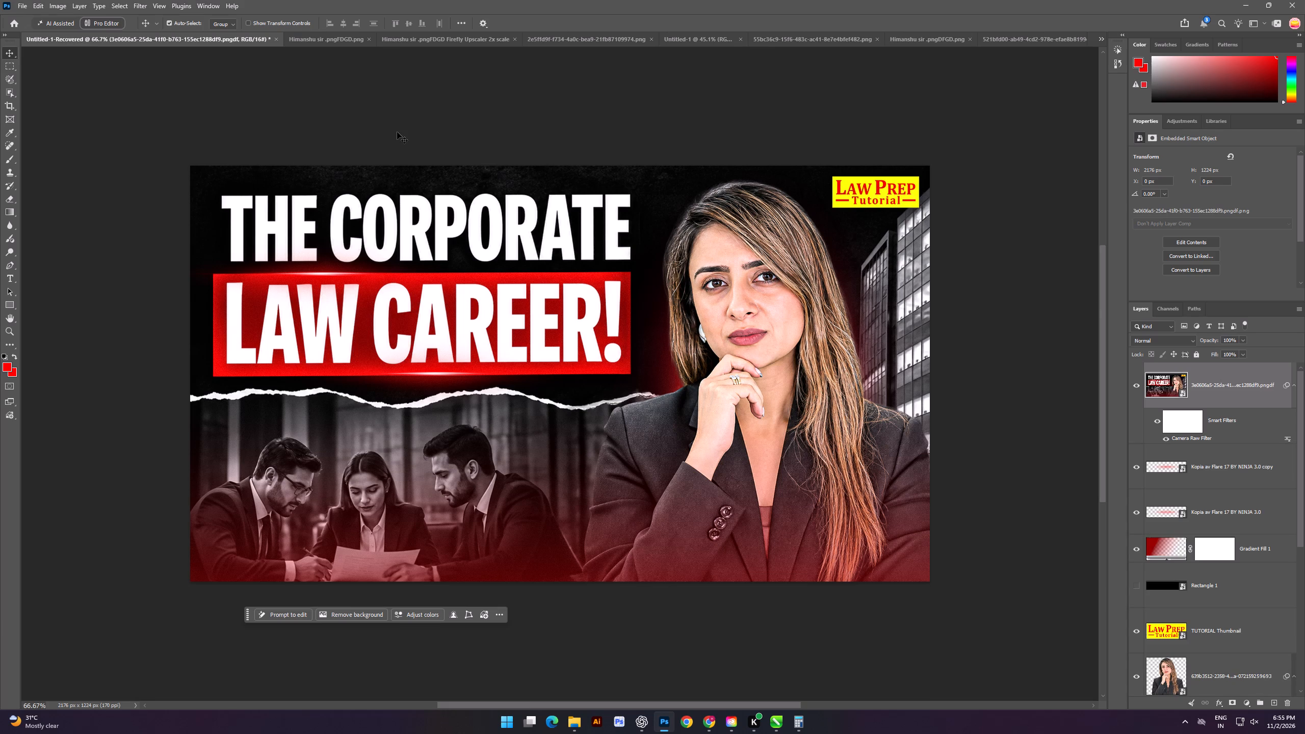
# Save The Corporate Law Career thumbnail as a Photoshop document named MANSI in the Downloads folder.
pyautogui.hotkey('ctrl', 's')
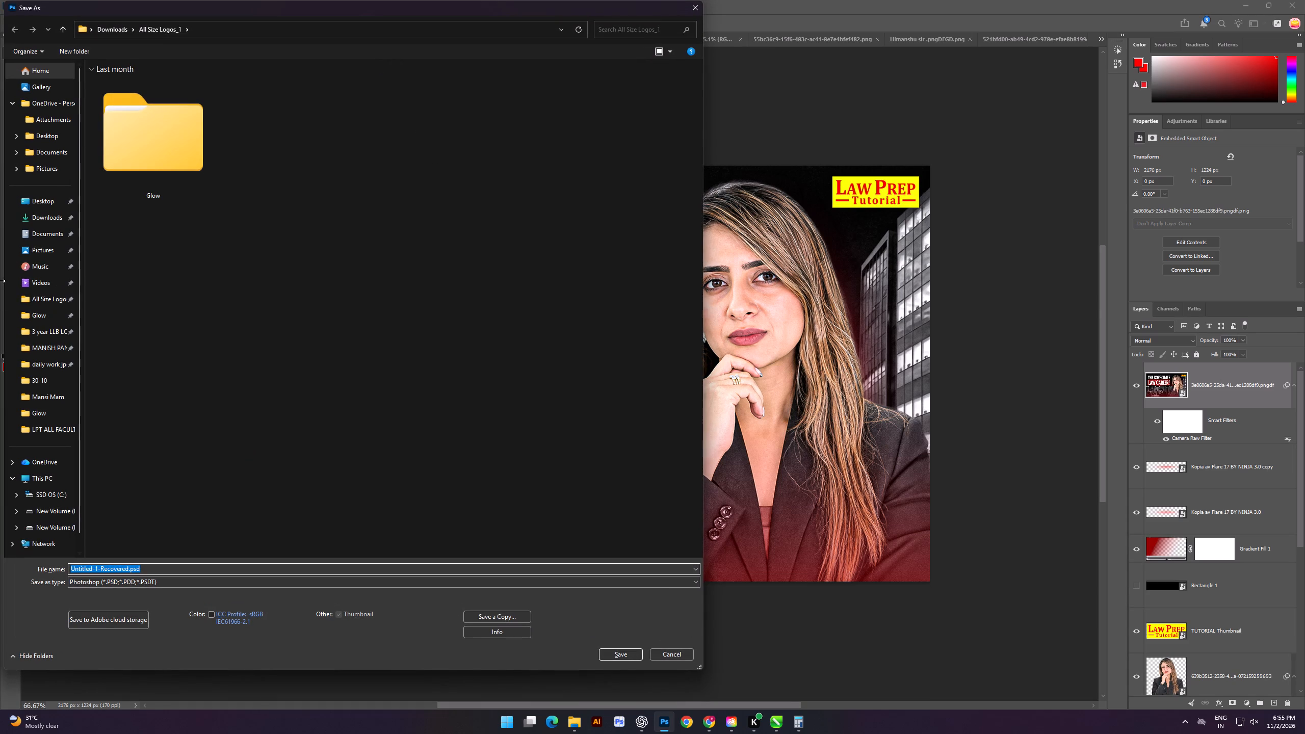
pyautogui.click(25, 223)
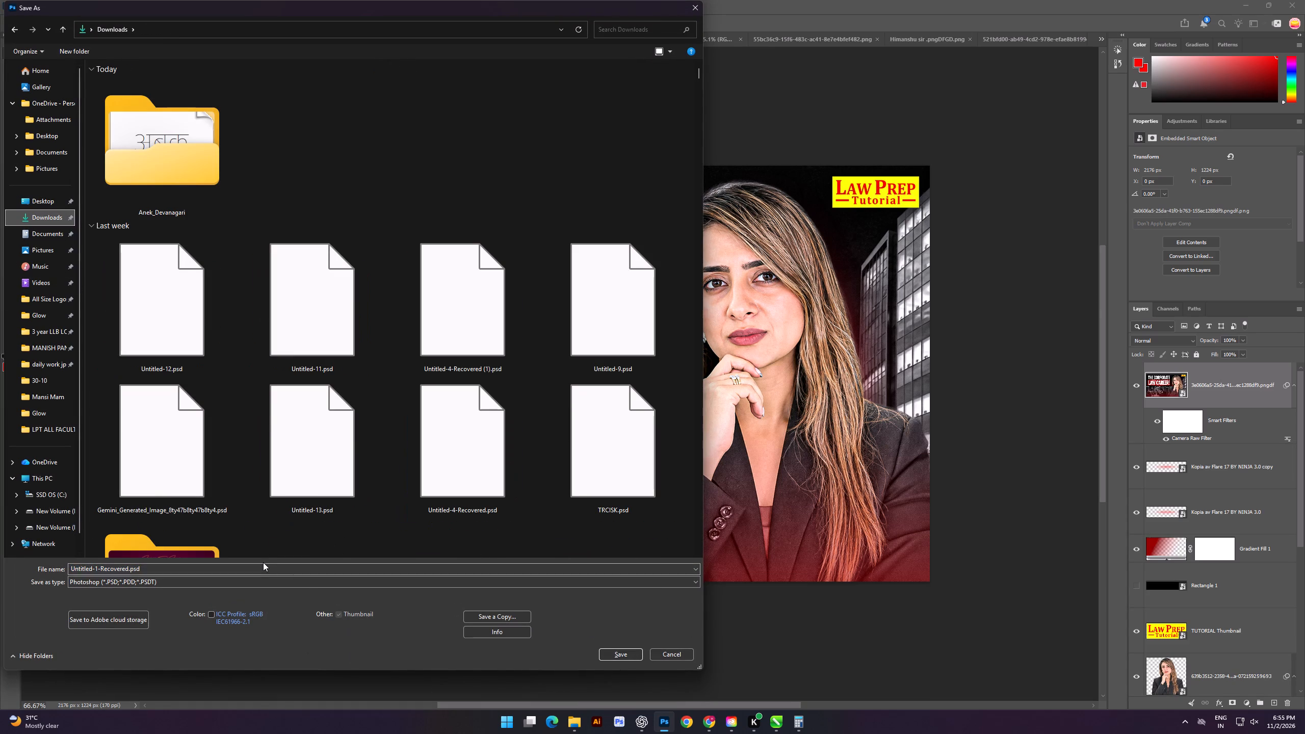
pyautogui.click(263, 564)
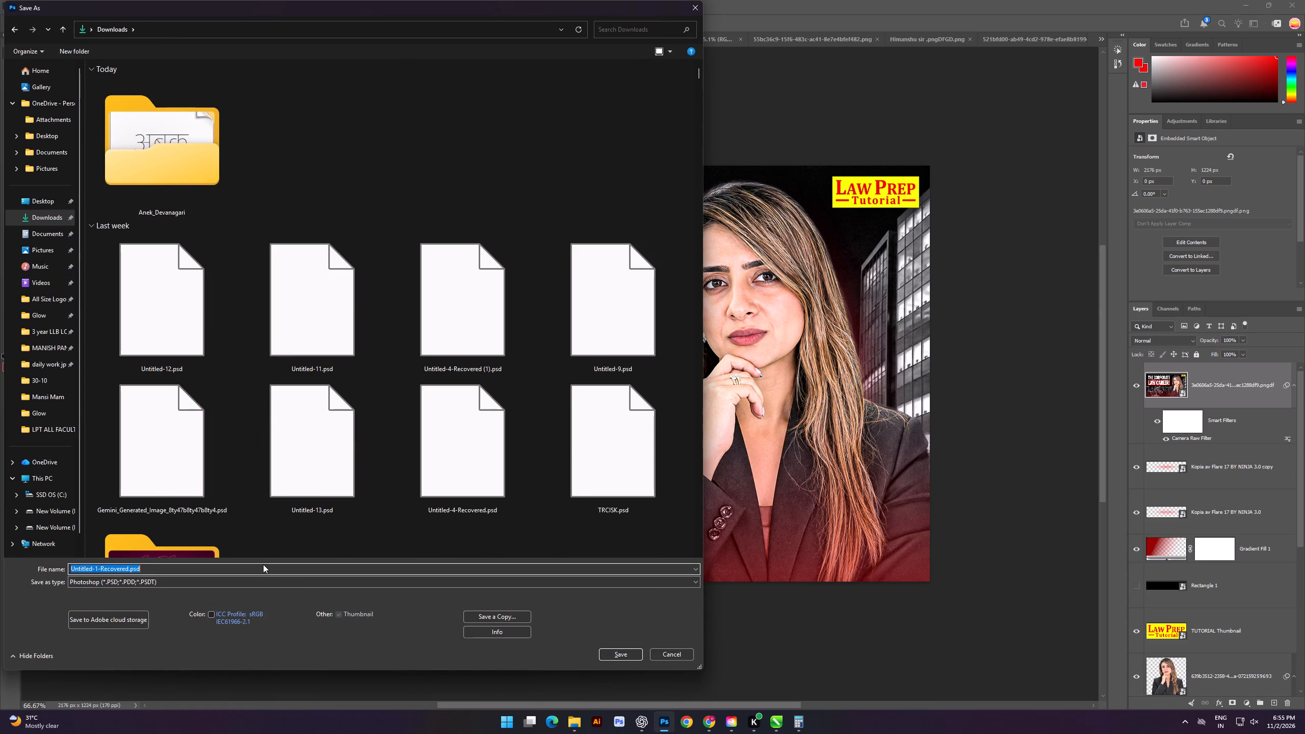
pyautogui.write('MANSI')
pyautogui.press('space')
pyautogui.press('Return')
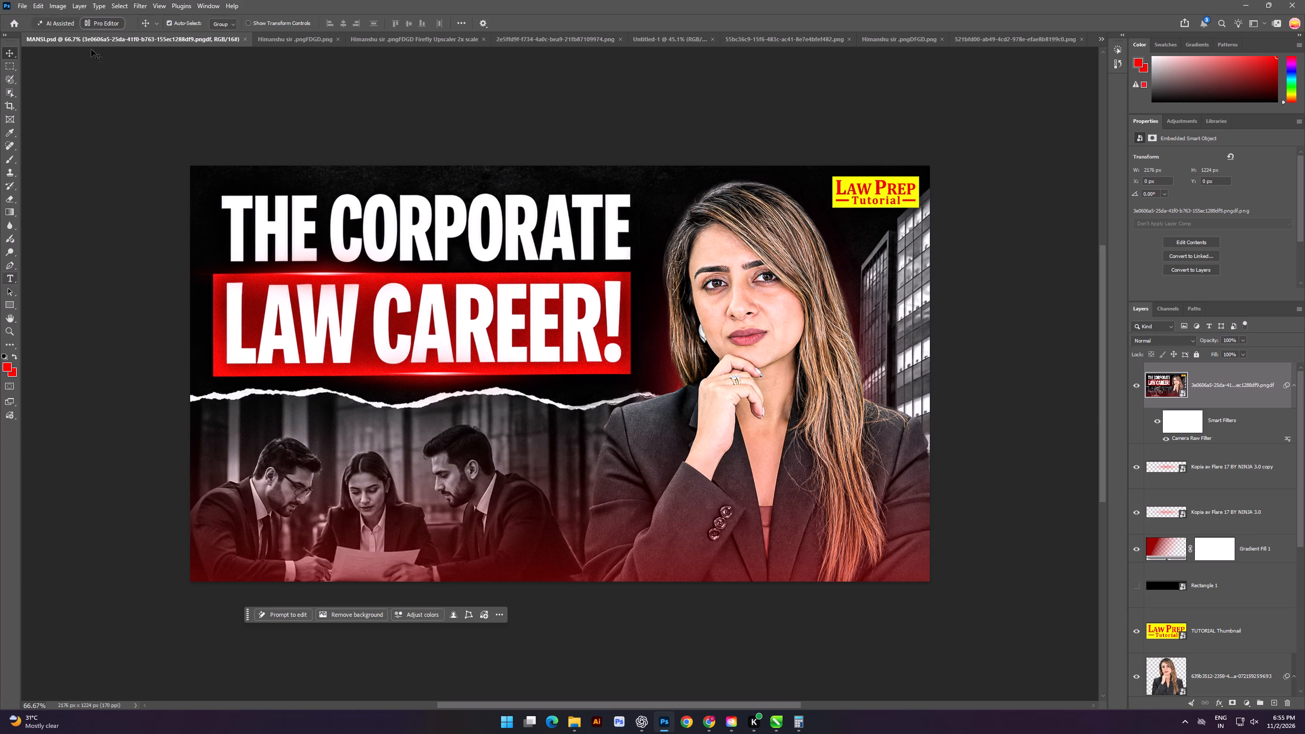
# Quit Photoshop, discarding the unsaved changes in the Weight Around cover and the other open documents.
pyautogui.click(1304, 0)
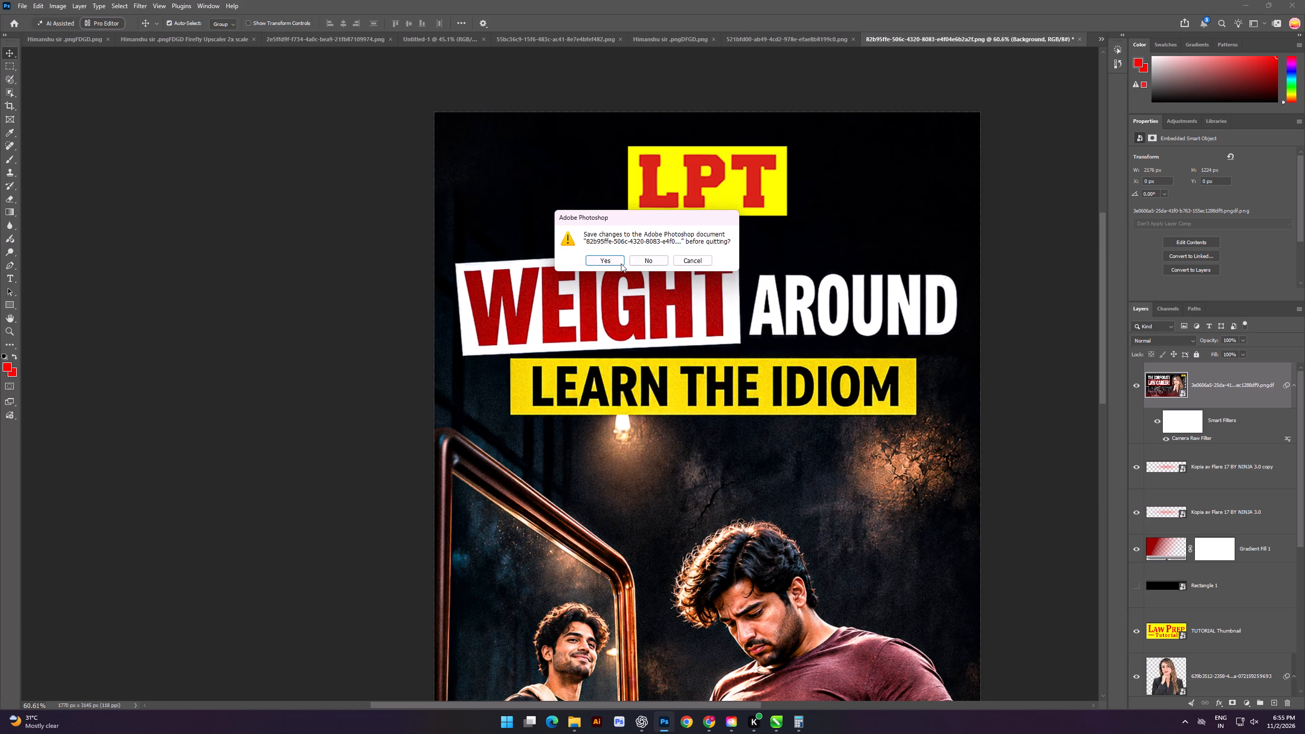
pyautogui.tripleClick(638, 263)
pyautogui.tripleClick(638, 263)
pyautogui.tripleClick(639, 263)
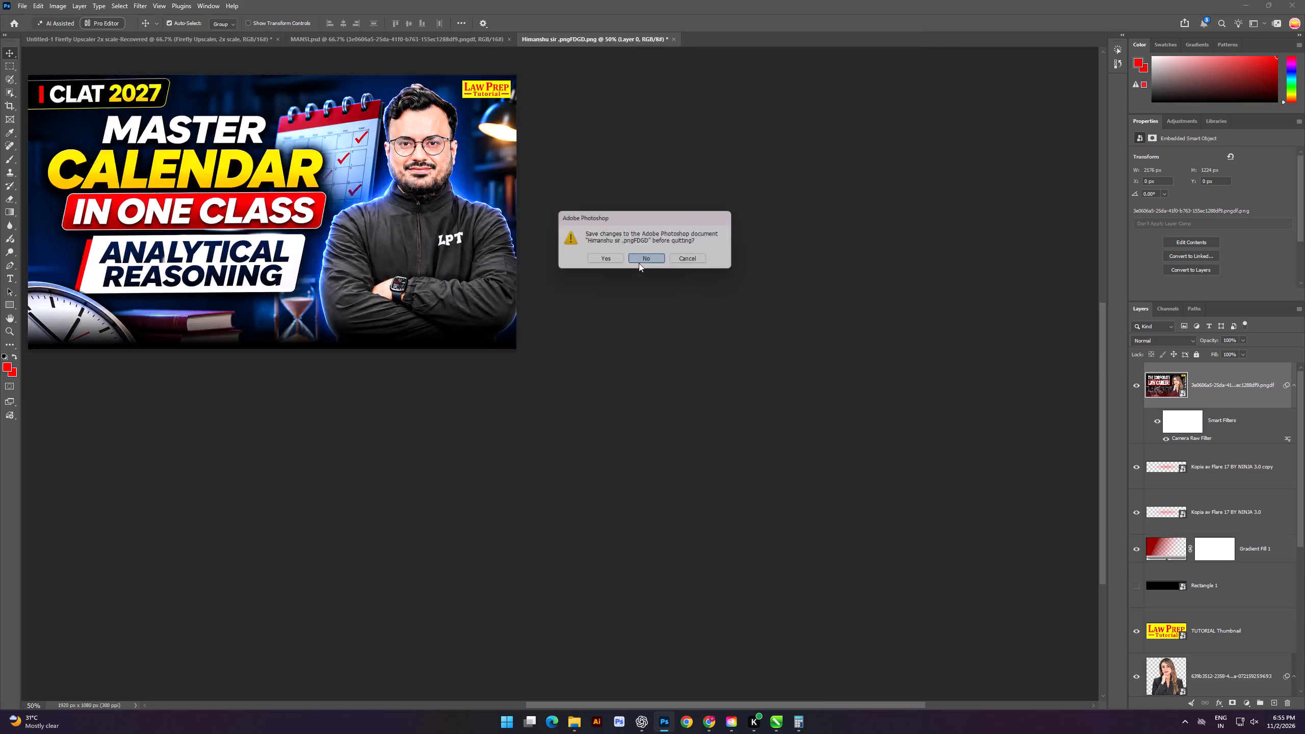